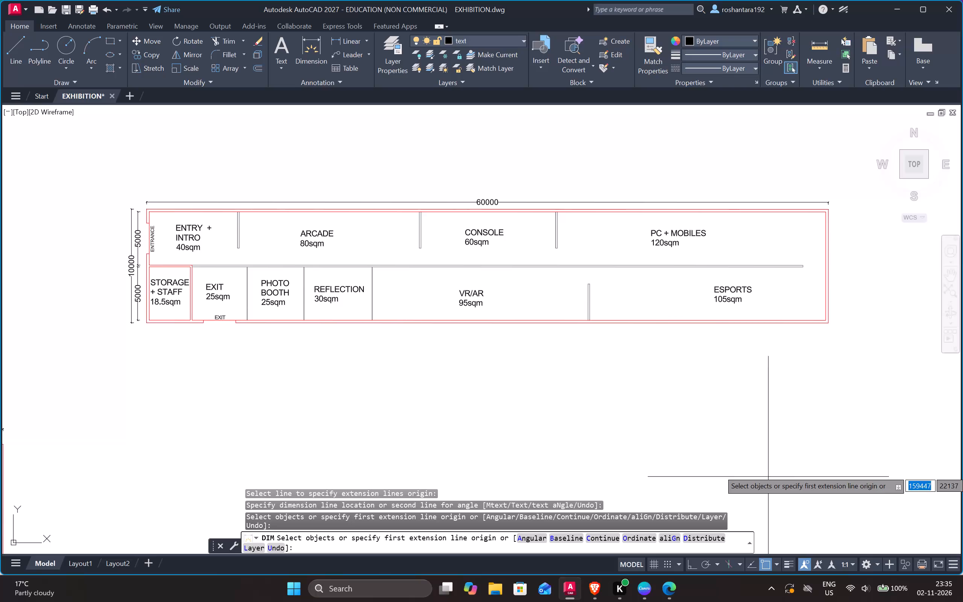
Switch to the Canva exhibition design file and review the Concept Sheet, Area Analysis and Bubble Diagram pages.
{"action": "left_click", "coordinate": [641, 588]}
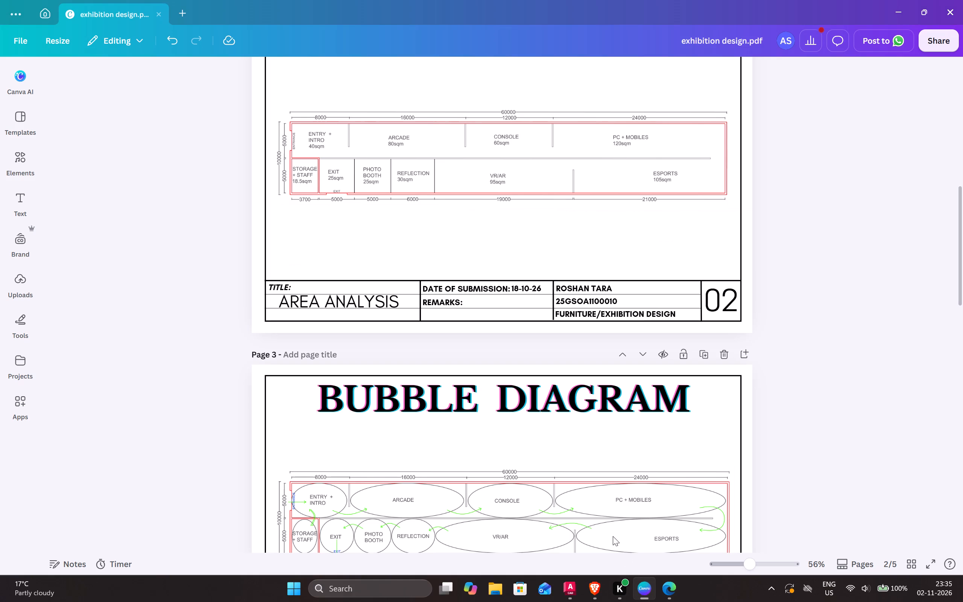
{"action": "scroll", "coordinate": [558, 303], "scroll_direction": "up", "scroll_amount": 8}
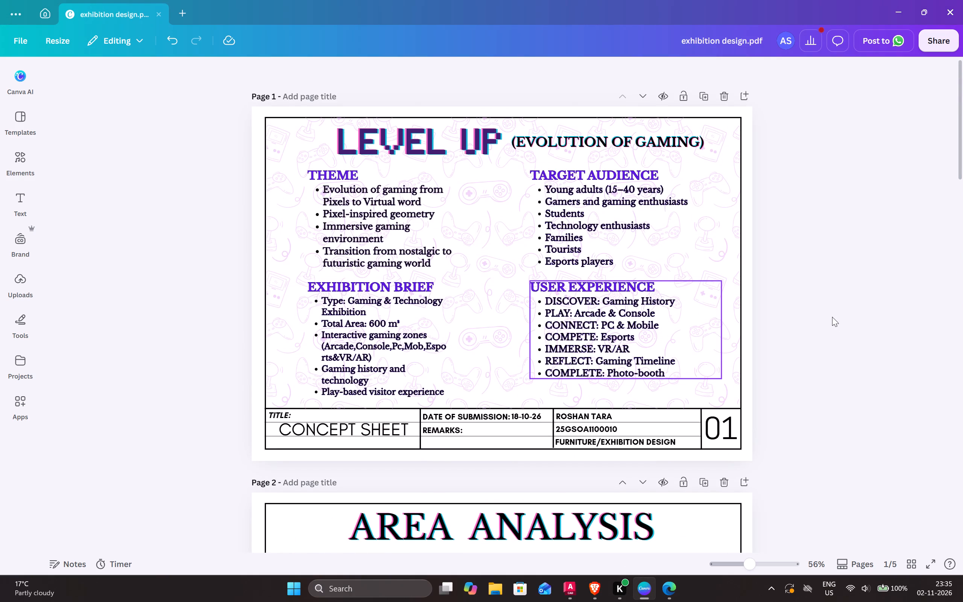
{"action": "left_click", "coordinate": [829, 309]}
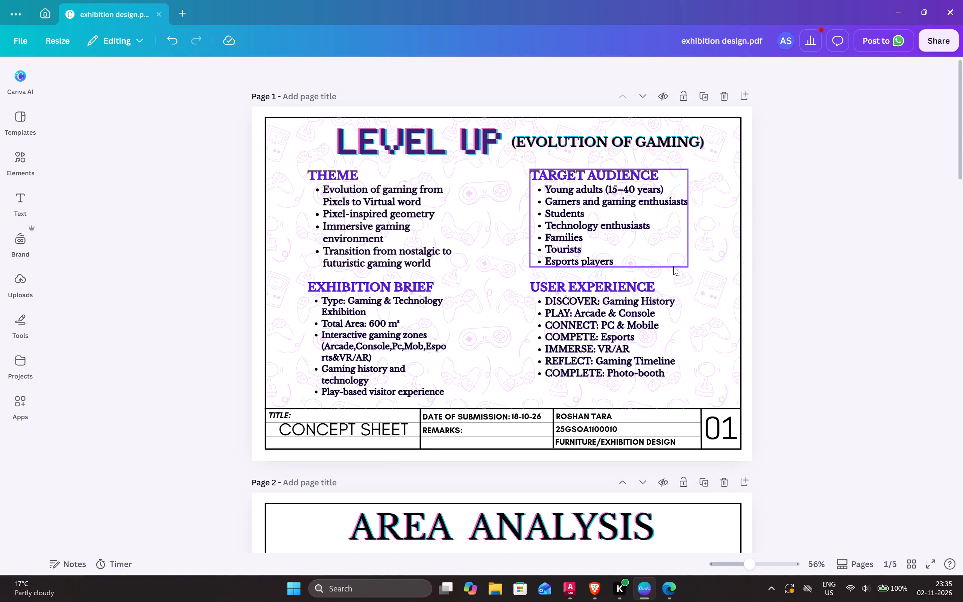
{"action": "scroll", "coordinate": [676, 265], "scroll_direction": "down", "scroll_amount": 3}
{"action": "scroll", "coordinate": [709, 265], "scroll_direction": "down", "scroll_amount": 4}
{"action": "scroll", "coordinate": [777, 299], "scroll_direction": "down", "scroll_amount": 2}
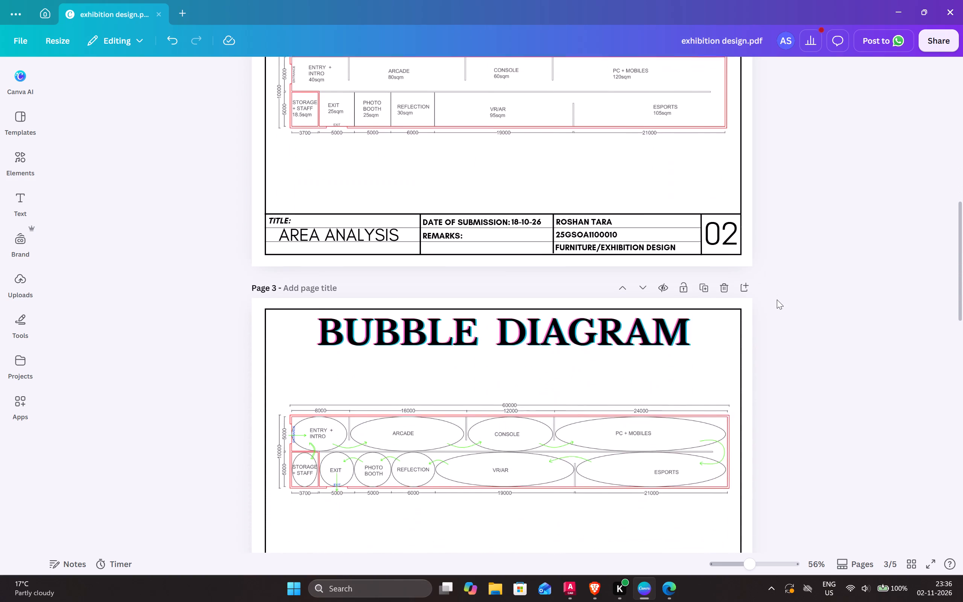
{"action": "scroll", "coordinate": [777, 299], "scroll_direction": "down", "scroll_amount": 2}
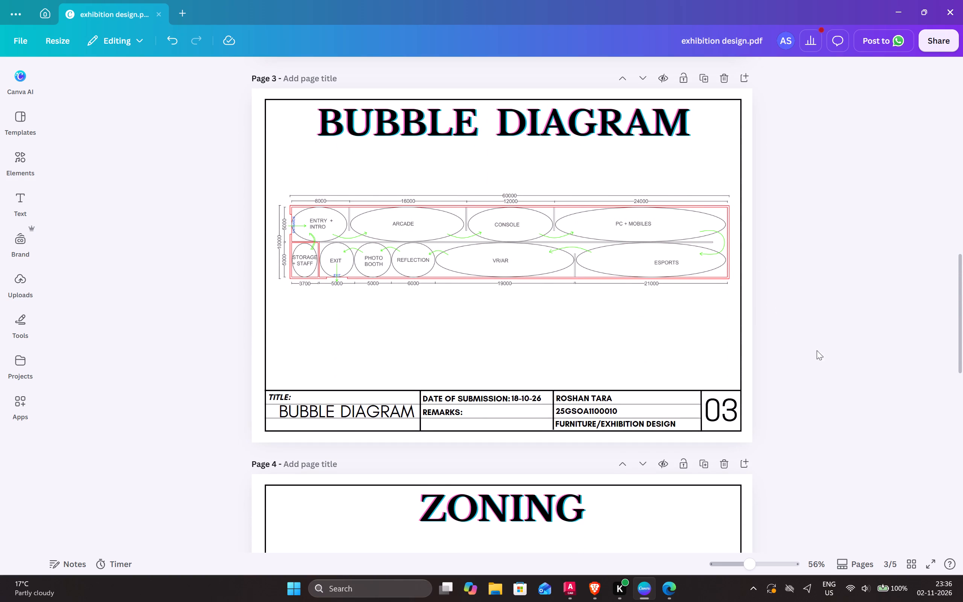
{"action": "scroll", "coordinate": [817, 281], "scroll_direction": "up", "scroll_amount": 13}
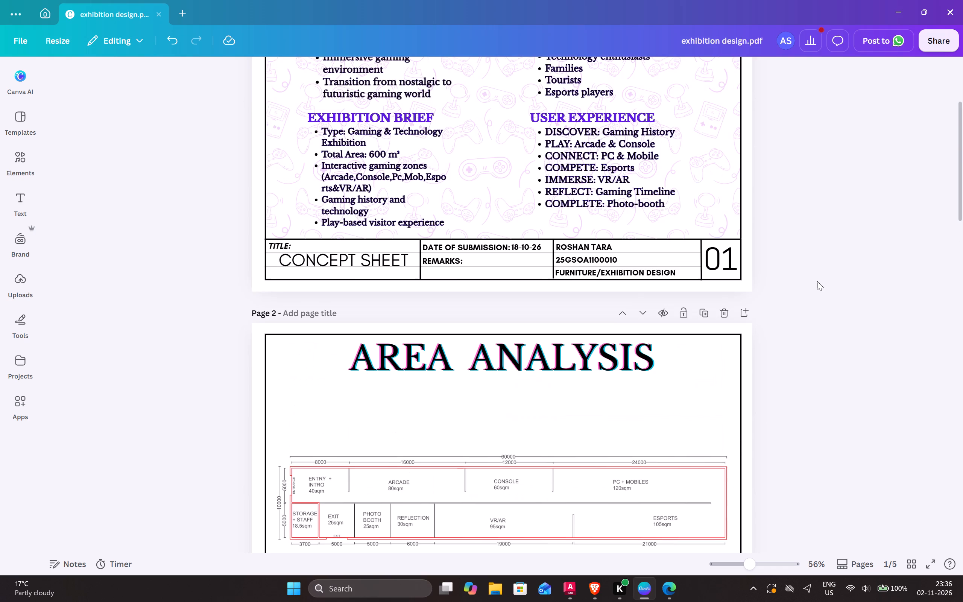
{"action": "scroll", "coordinate": [817, 281], "scroll_direction": "up", "scroll_amount": 3}
{"action": "scroll", "coordinate": [763, 256], "scroll_direction": "down", "scroll_amount": 10}
{"action": "scroll", "coordinate": [785, 286], "scroll_direction": "down", "scroll_amount": 3}
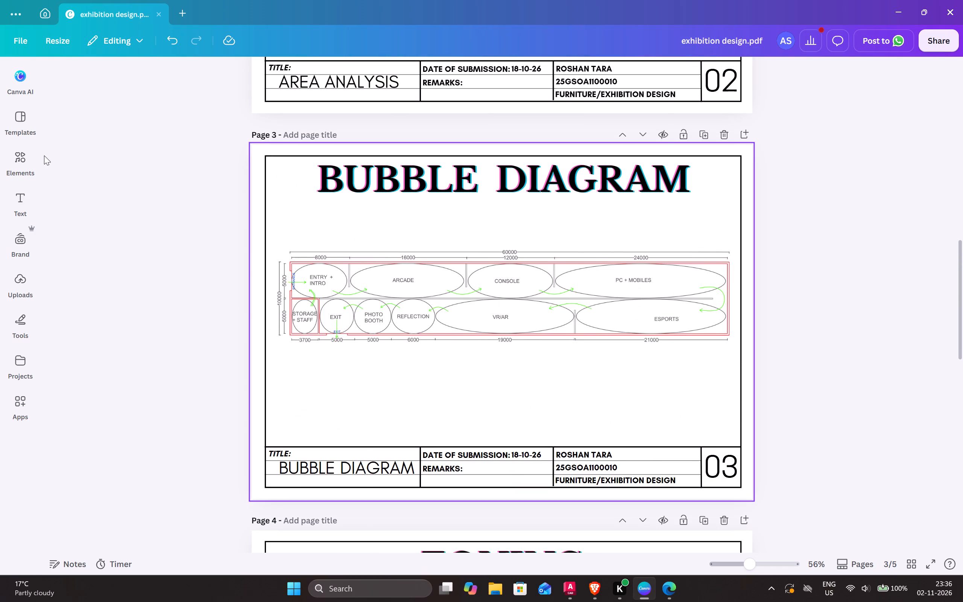
Insert the recently used black-and-white game-controller pattern onto the Bubble Diagram page.
{"action": "left_click", "coordinate": [25, 166]}
{"action": "left_click", "coordinate": [60, 75]}
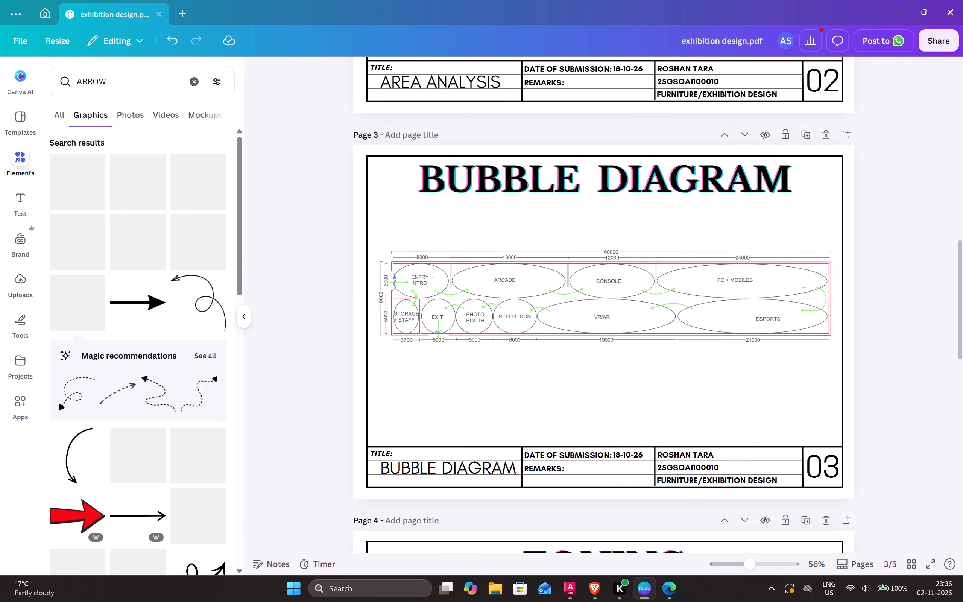
{"action": "left_click", "coordinate": [60, 75]}
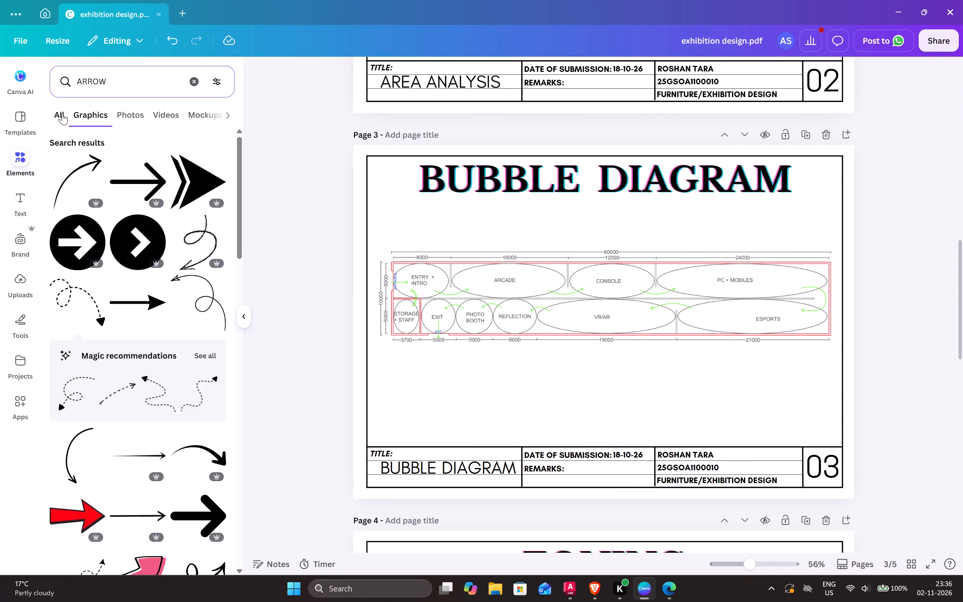
{"action": "left_click", "coordinate": [62, 113]}
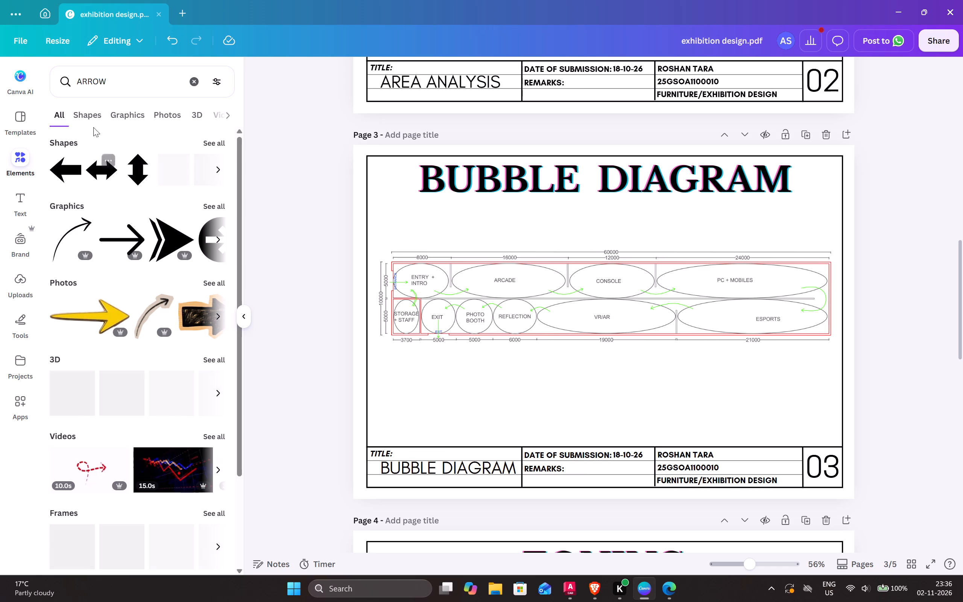
{"action": "left_click", "coordinate": [193, 85]}
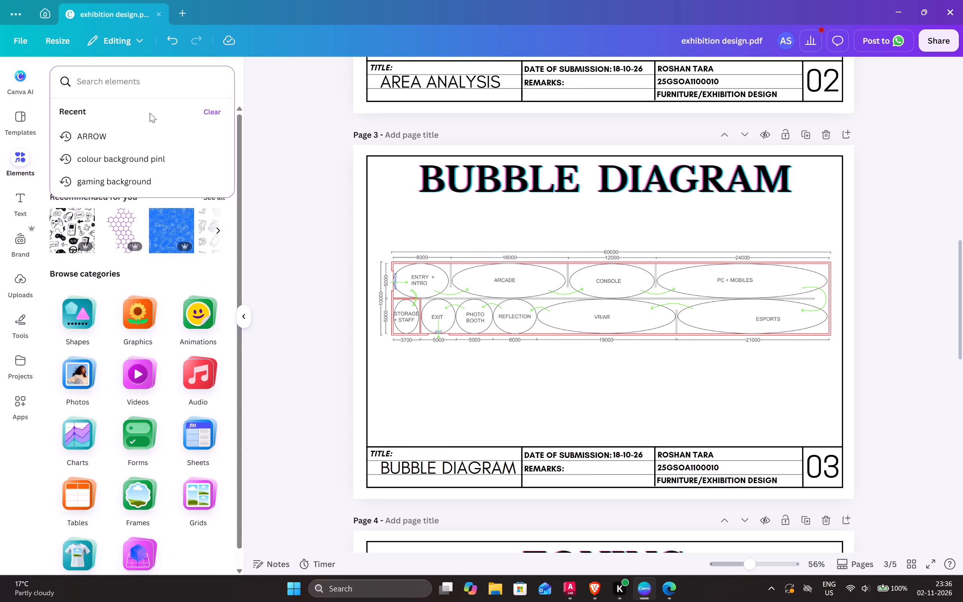
{"action": "left_click", "coordinate": [268, 126]}
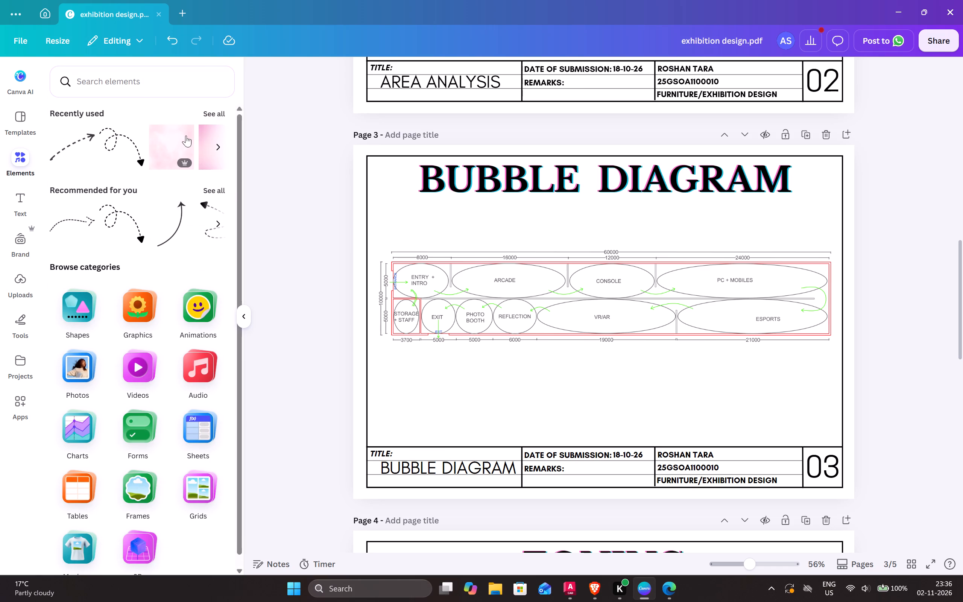
{"action": "left_click", "coordinate": [216, 117]}
{"action": "left_click", "coordinate": [137, 170]}
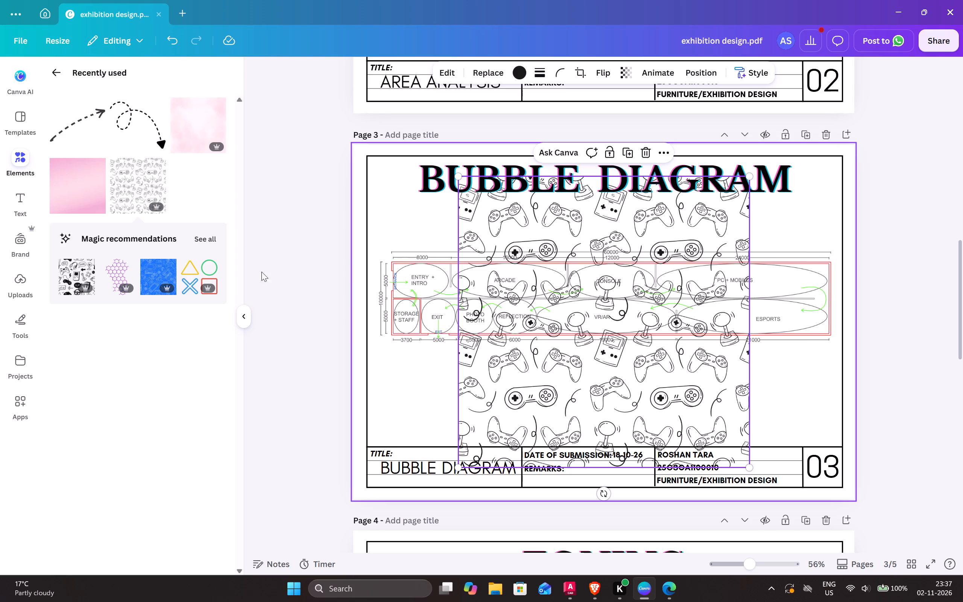
{"action": "left_click", "coordinate": [245, 315]}
Move the controller pattern so it fits the upper-left corner of the page frame, directly above the title block.
{"action": "left_click_drag", "start_coordinate": [515, 226], "coordinate": [513, 224]}
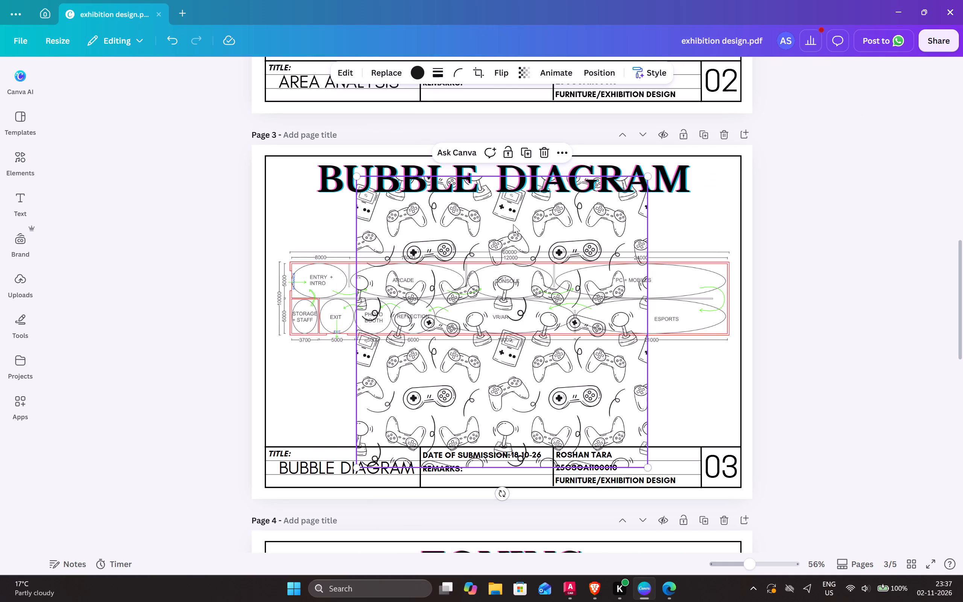
{"action": "left_click_drag", "start_coordinate": [513, 224], "coordinate": [424, 206]}
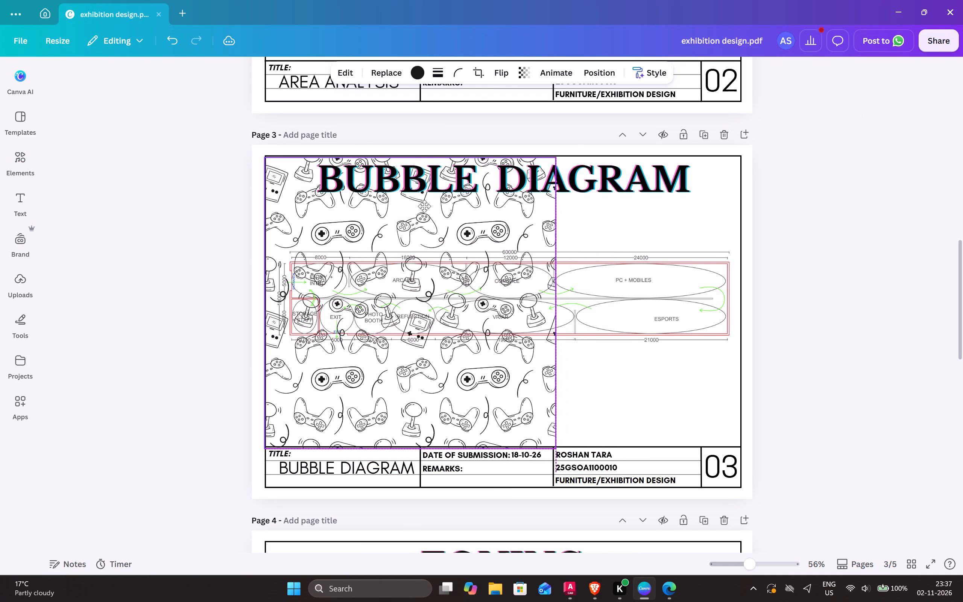
{"action": "left_click_drag", "start_coordinate": [424, 206], "coordinate": [425, 205]}
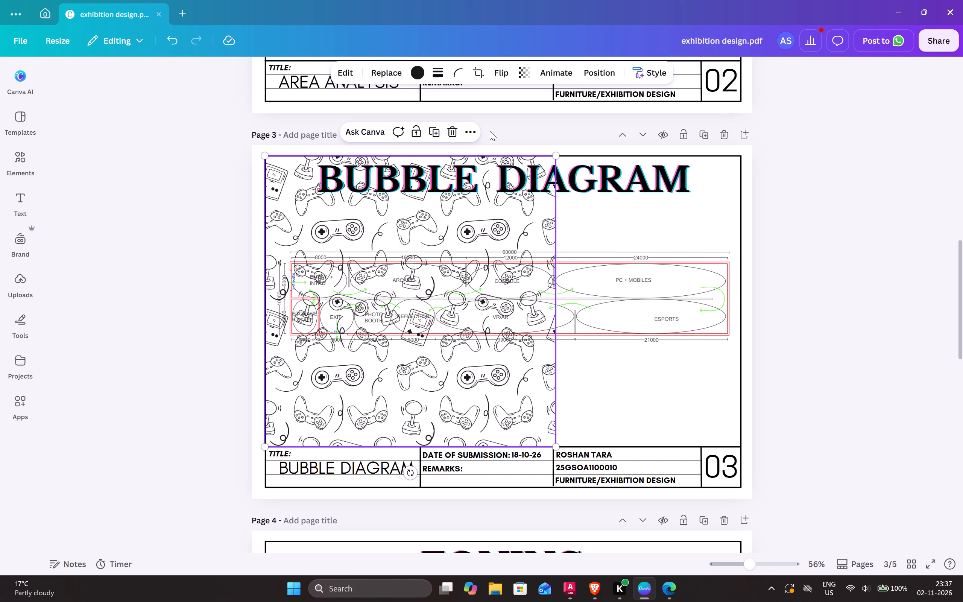
Reorder the controller pattern's layer so it sits just behind the bubble diagram drawing.
{"action": "left_click", "coordinate": [472, 130]}
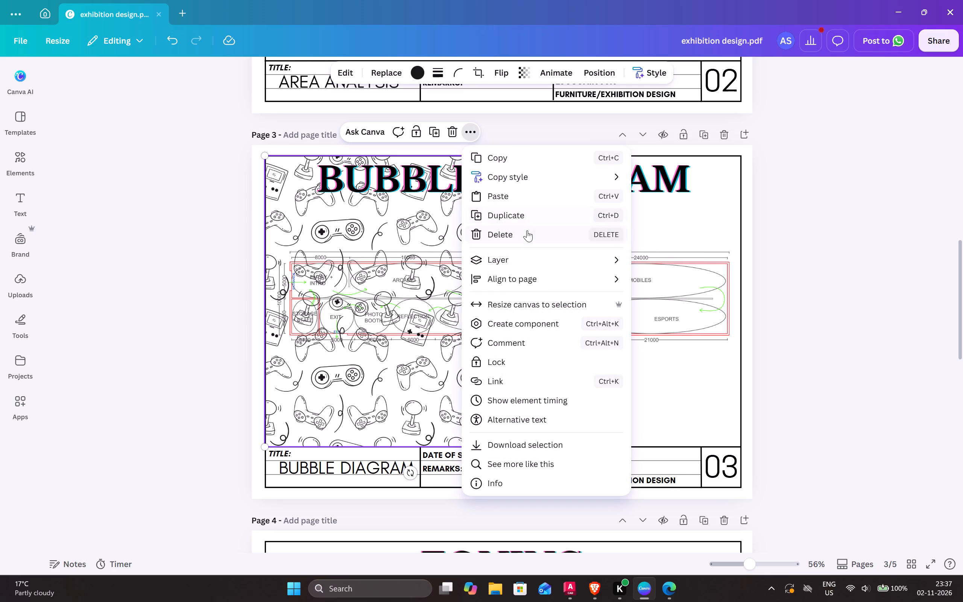
{"action": "left_click", "coordinate": [521, 255]}
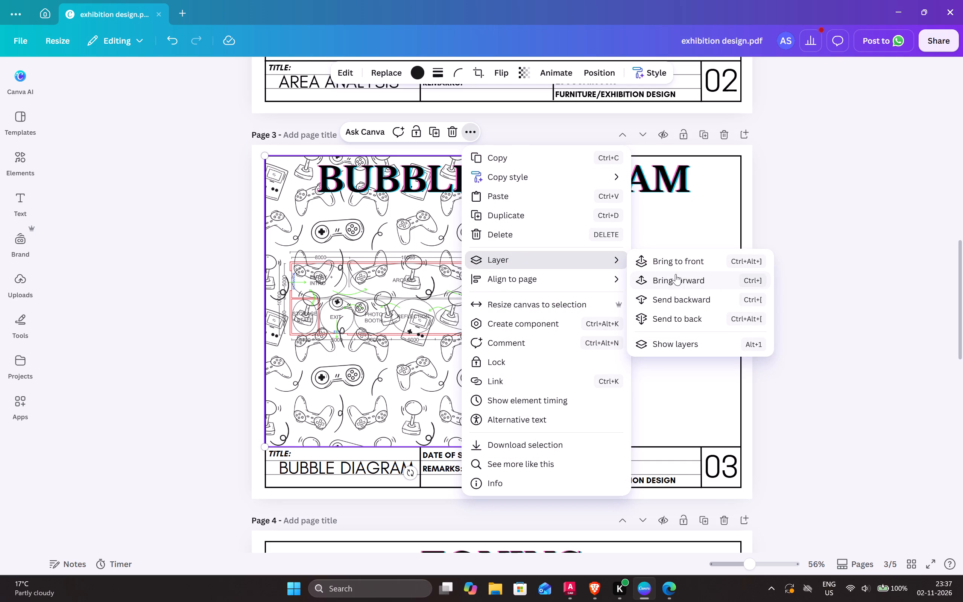
{"action": "left_click", "coordinate": [697, 294]}
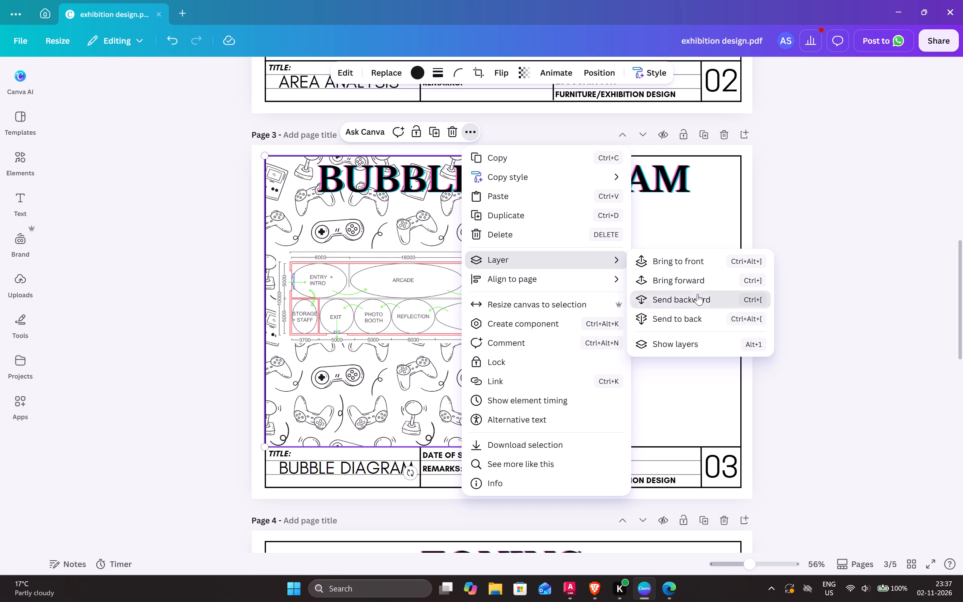
{"action": "left_click", "coordinate": [697, 302]}
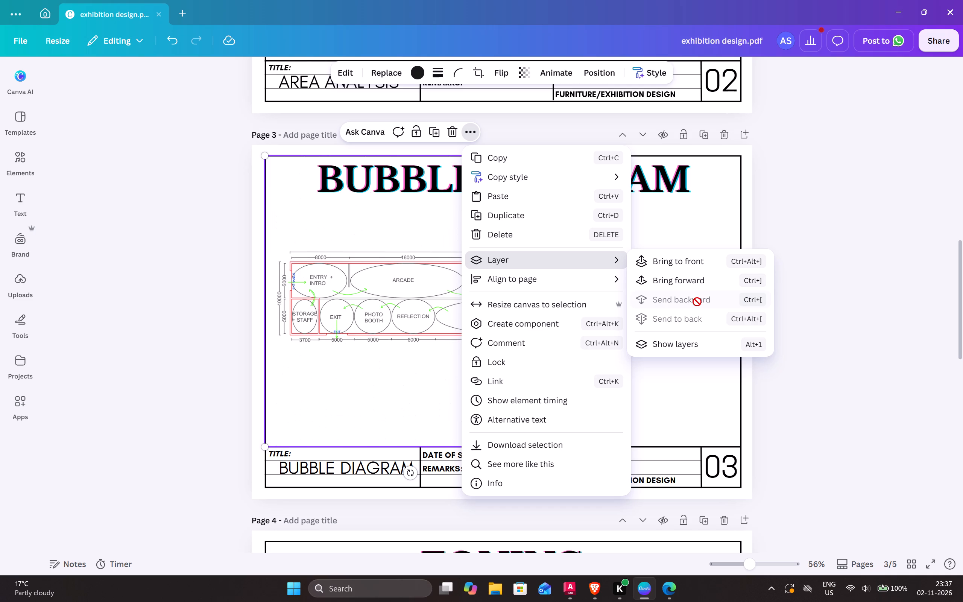
{"action": "left_click", "coordinate": [699, 277]}
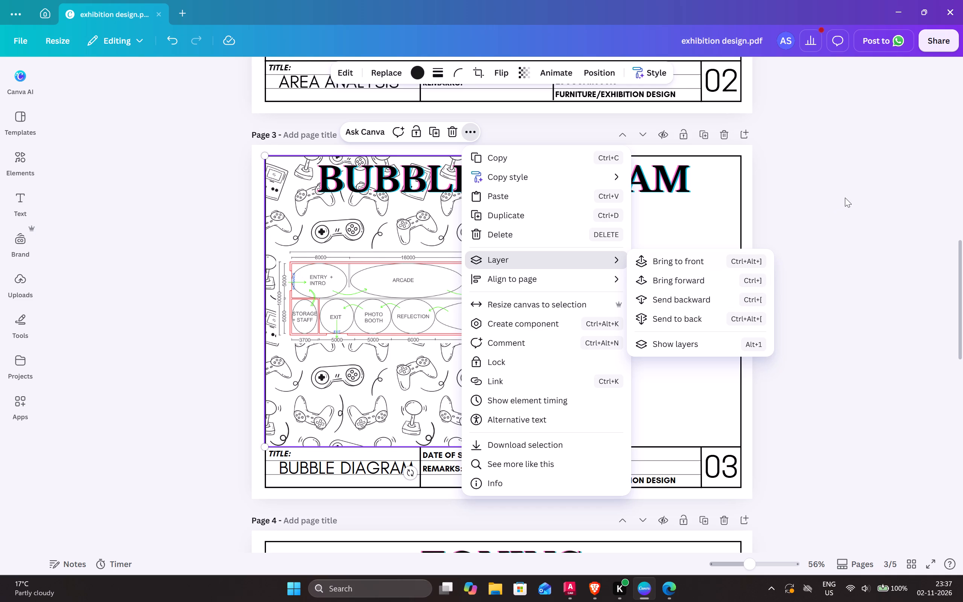
{"action": "left_click", "coordinate": [846, 197]}
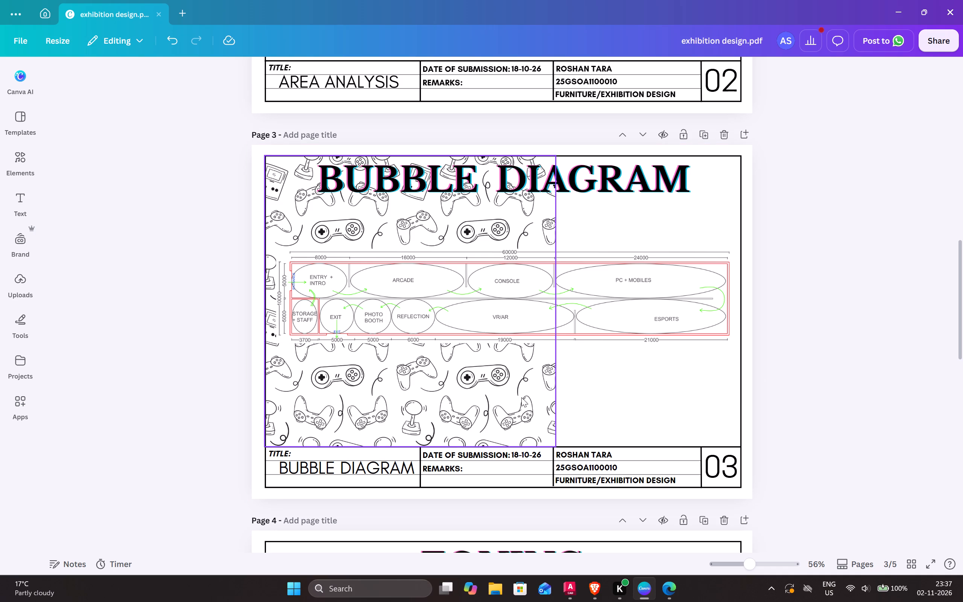
Duplicate the controller pattern and place the copy flush against the original's right edge, level with the frame's upper edge.
{"action": "left_click", "coordinate": [499, 390]}
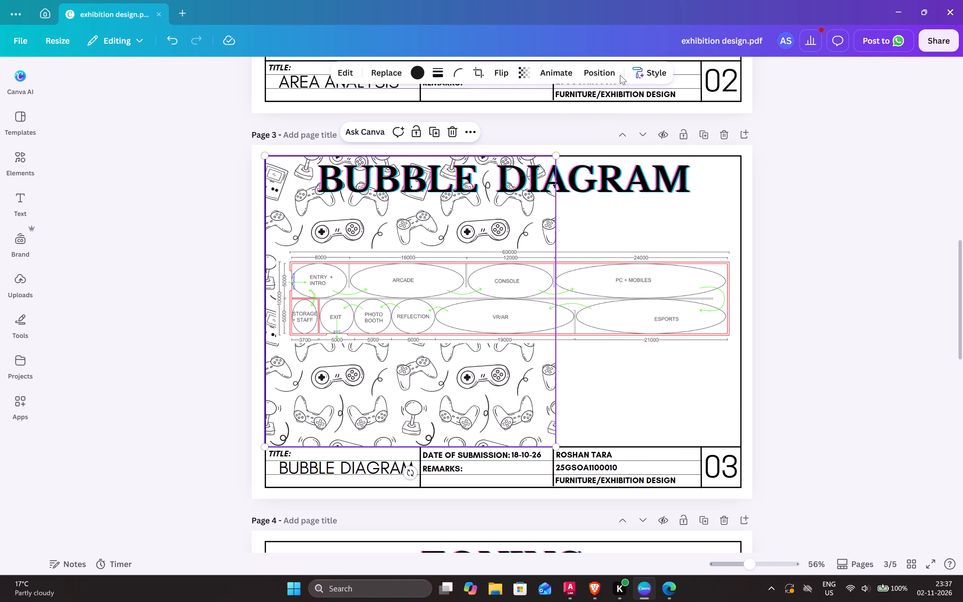
{"action": "left_click", "coordinate": [469, 130]}
{"action": "left_click", "coordinate": [523, 217]}
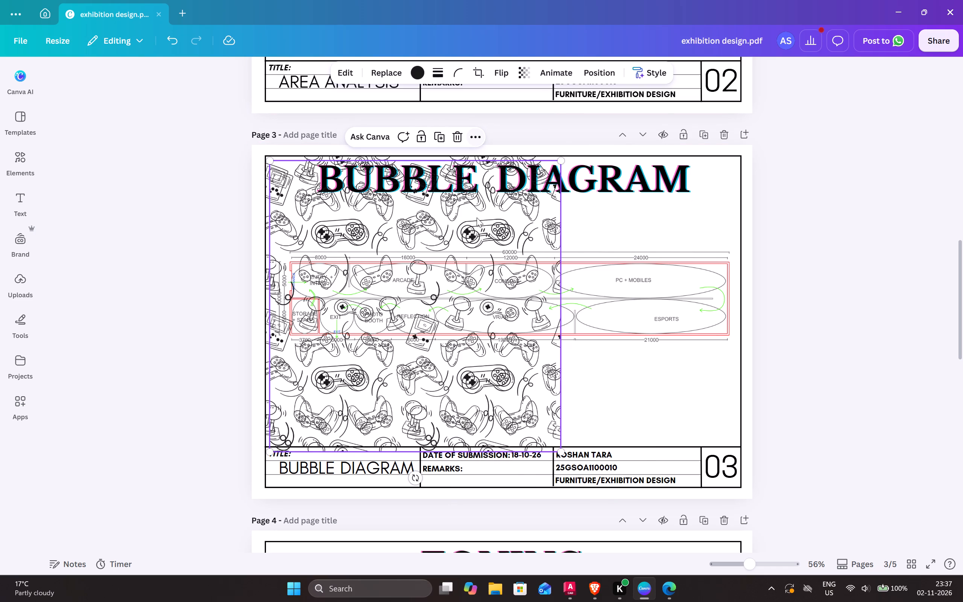
{"action": "left_click_drag", "start_coordinate": [475, 216], "coordinate": [747, 213]}
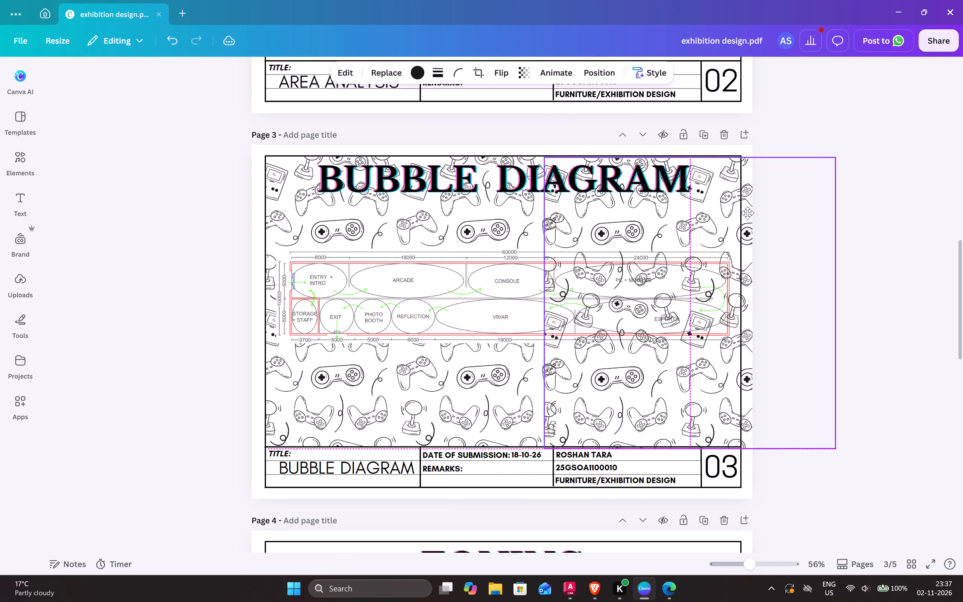
{"action": "left_click_drag", "start_coordinate": [747, 213], "coordinate": [759, 212]}
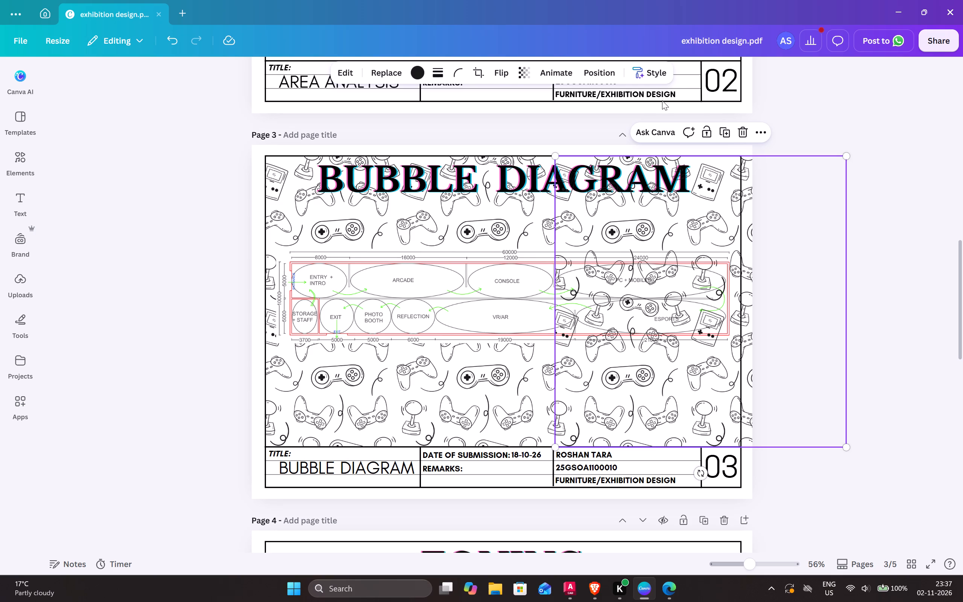
Crop the duplicated pattern freeform so its right side ends at the page frame's right border.
{"action": "left_click", "coordinate": [477, 68]}
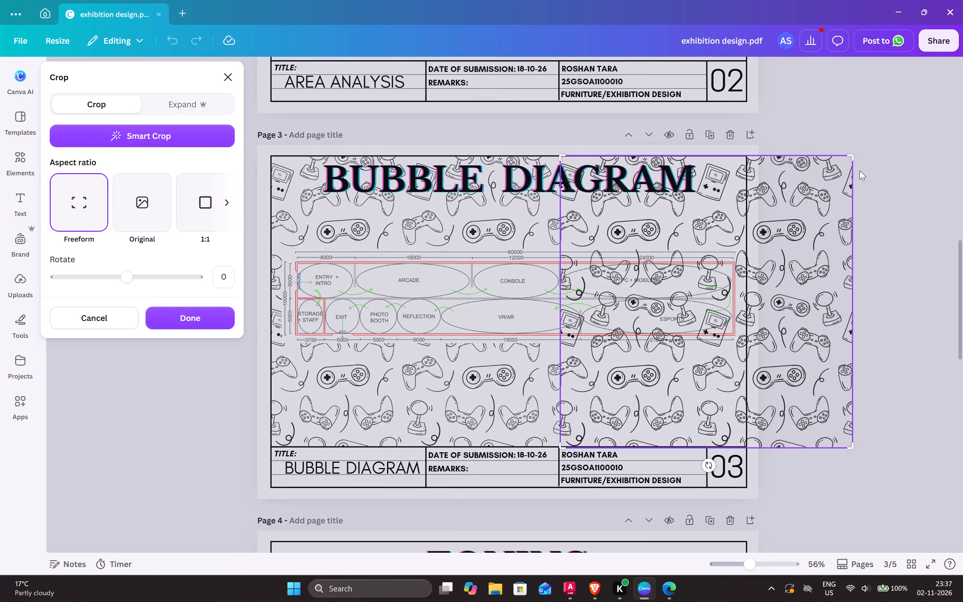
{"action": "left_click_drag", "start_coordinate": [854, 154], "coordinate": [746, 163]}
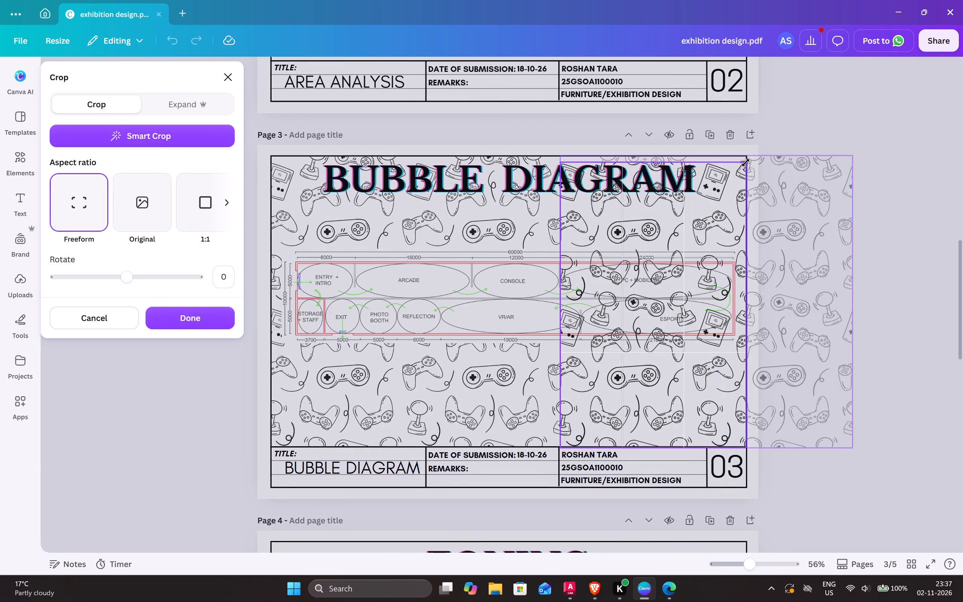
{"action": "left_click_drag", "start_coordinate": [746, 163], "coordinate": [748, 155]}
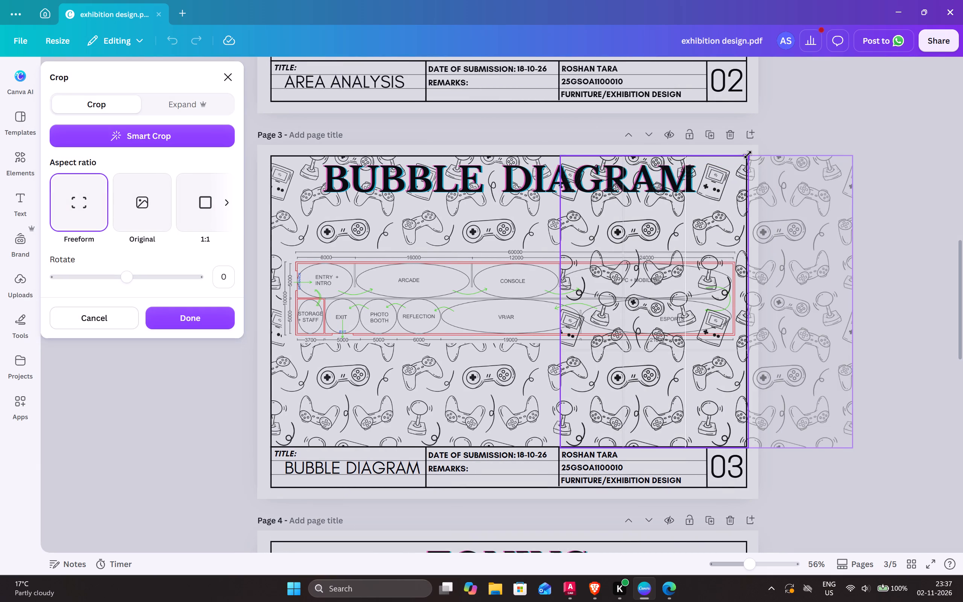
{"action": "left_click_drag", "start_coordinate": [748, 155], "coordinate": [747, 155]}
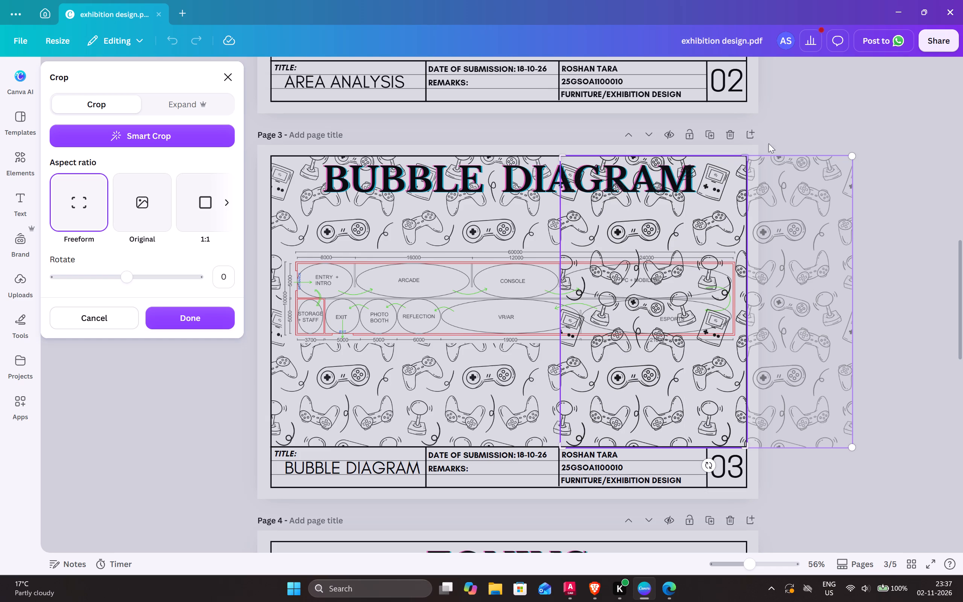
{"action": "left_click", "coordinate": [202, 319]}
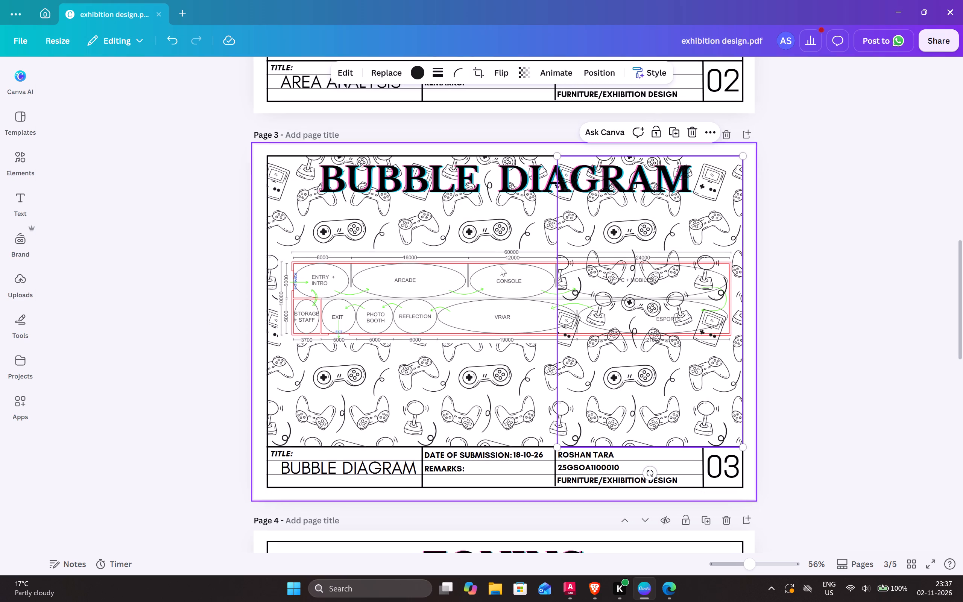
{"action": "left_click", "coordinate": [823, 210]}
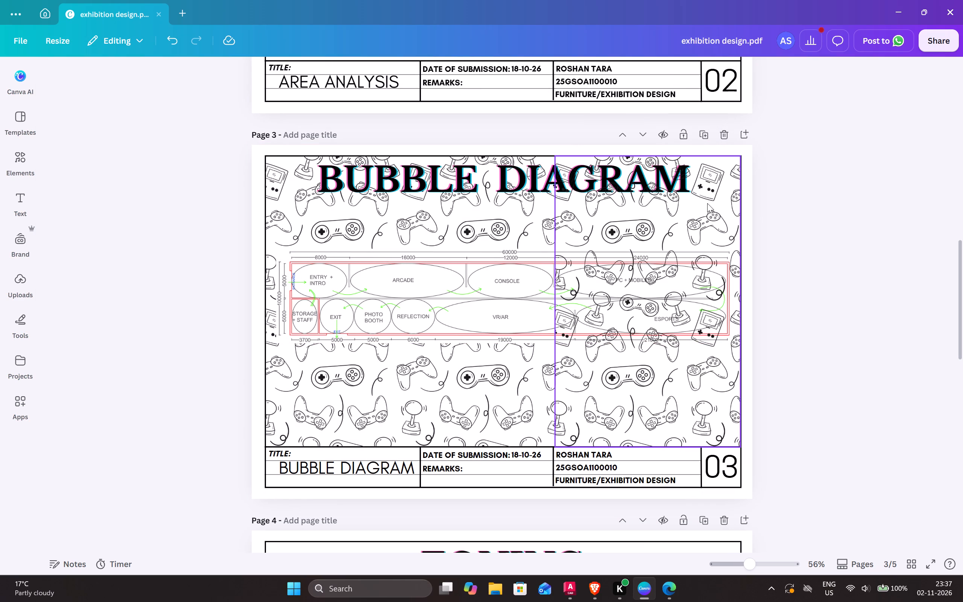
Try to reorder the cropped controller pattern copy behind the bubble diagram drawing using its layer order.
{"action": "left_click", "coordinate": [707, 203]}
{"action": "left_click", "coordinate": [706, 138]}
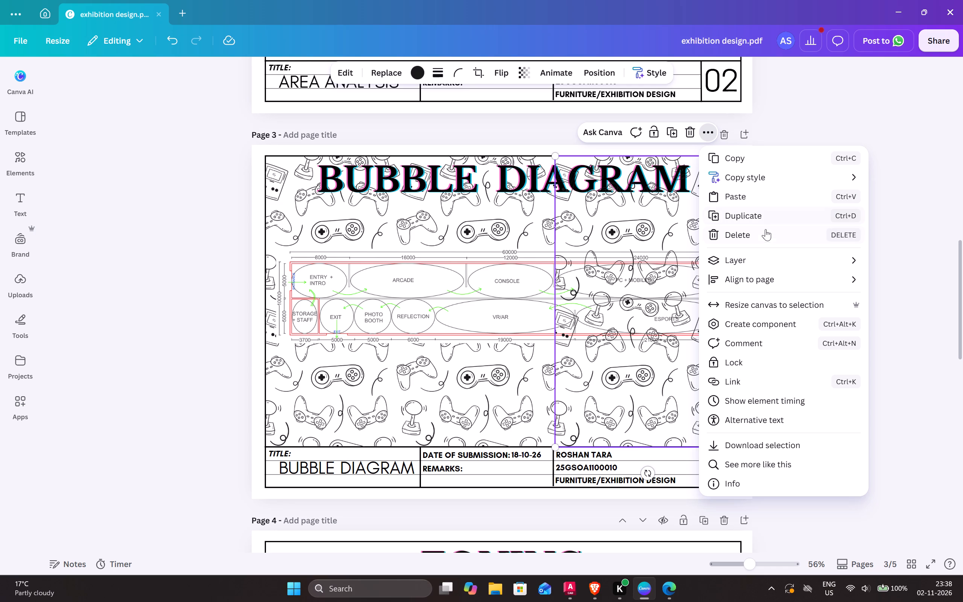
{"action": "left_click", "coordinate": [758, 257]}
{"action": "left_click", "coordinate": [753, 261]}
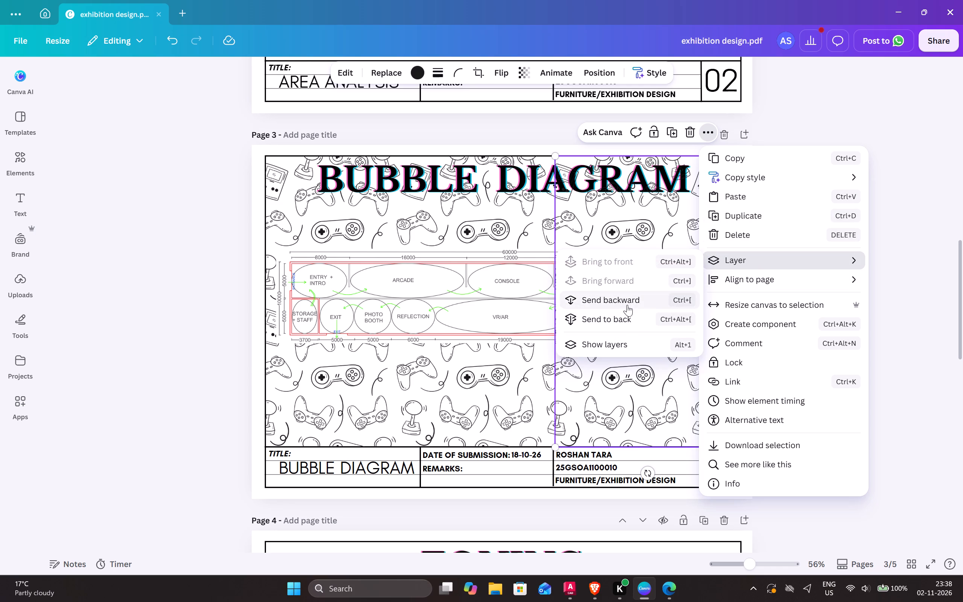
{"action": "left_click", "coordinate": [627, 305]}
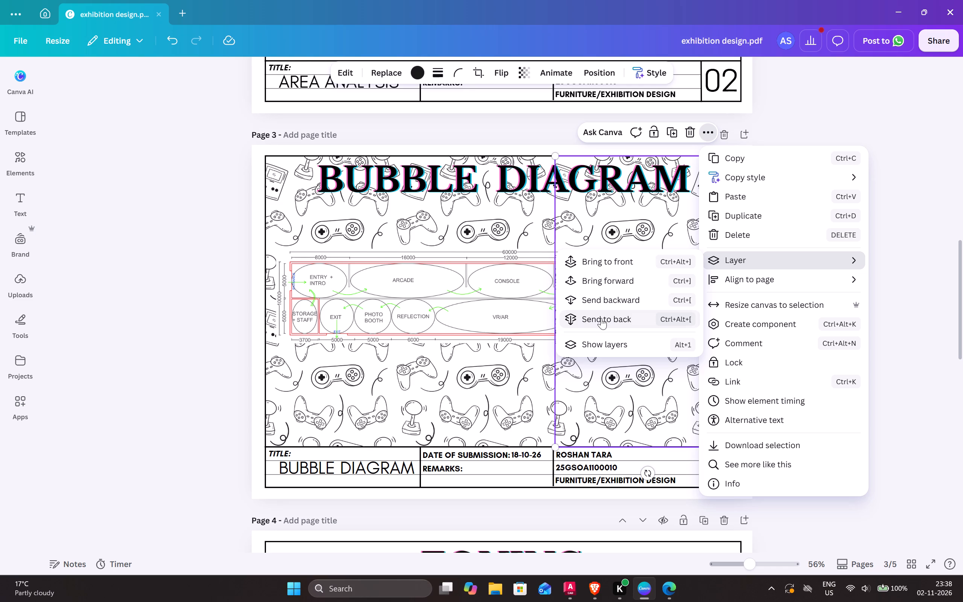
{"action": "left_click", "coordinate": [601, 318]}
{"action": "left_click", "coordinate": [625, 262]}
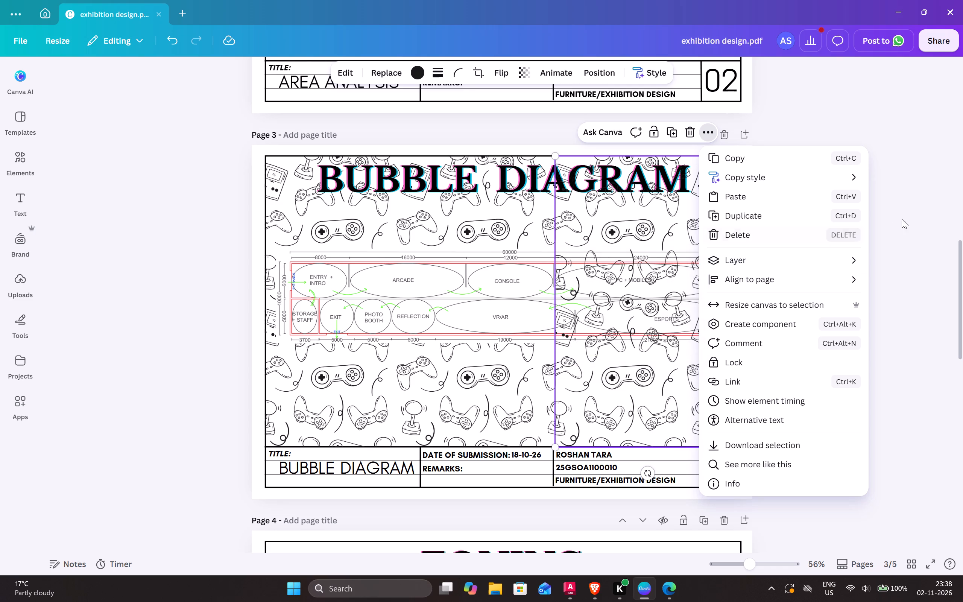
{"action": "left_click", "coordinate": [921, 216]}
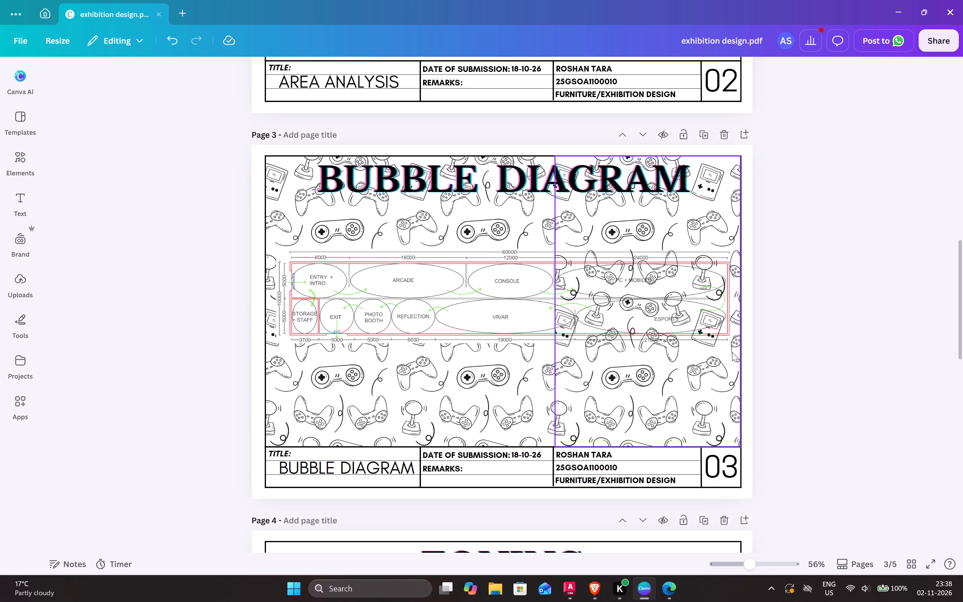
Bring the bubble diagram drawing to the front, above both controller pattern pieces.
{"action": "left_click", "coordinate": [538, 296]}
{"action": "left_click", "coordinate": [564, 231]}
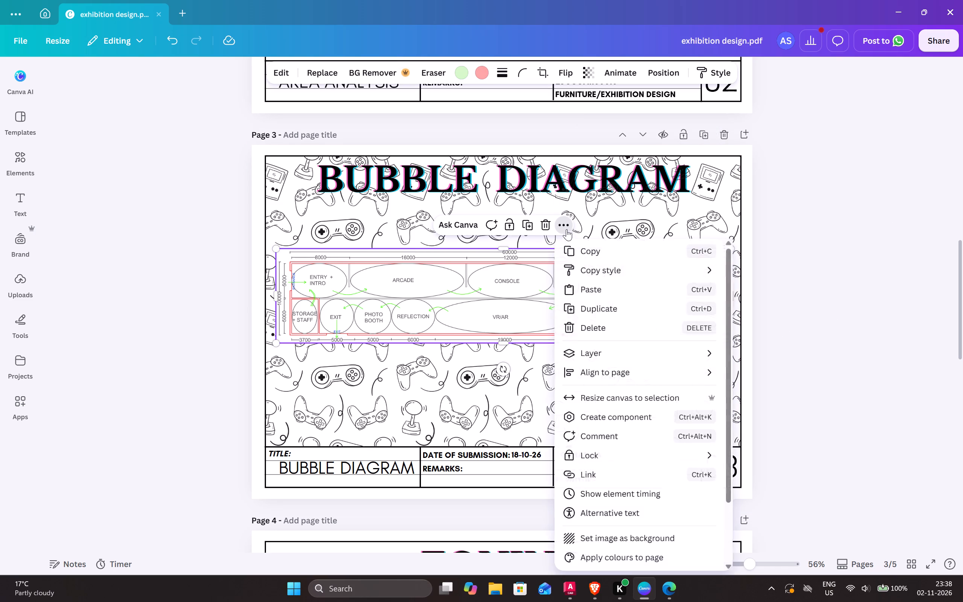
{"action": "left_click", "coordinate": [614, 352]}
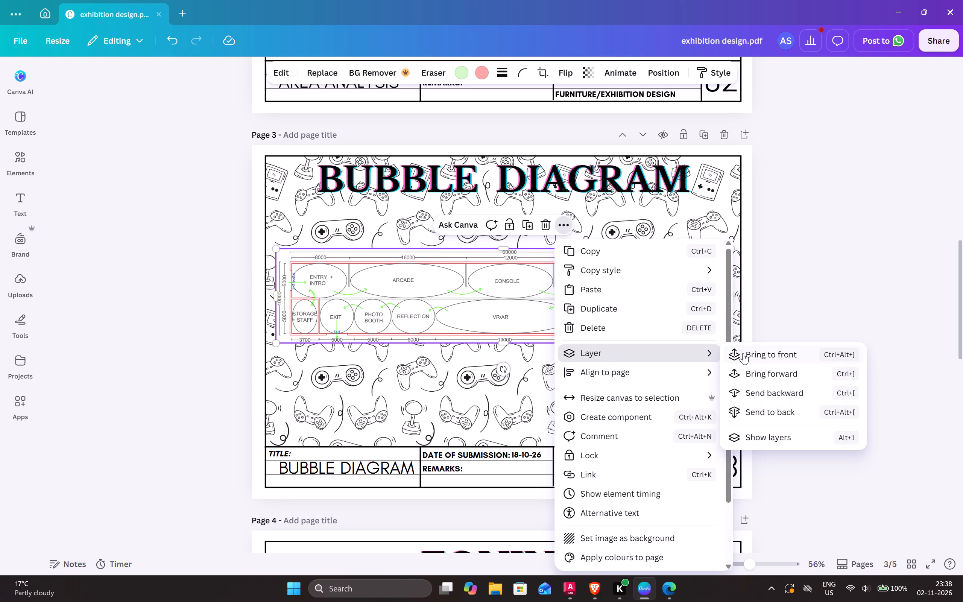
{"action": "left_click", "coordinate": [775, 353]}
{"action": "left_click", "coordinate": [775, 353]}
{"action": "left_click", "coordinate": [838, 293]}
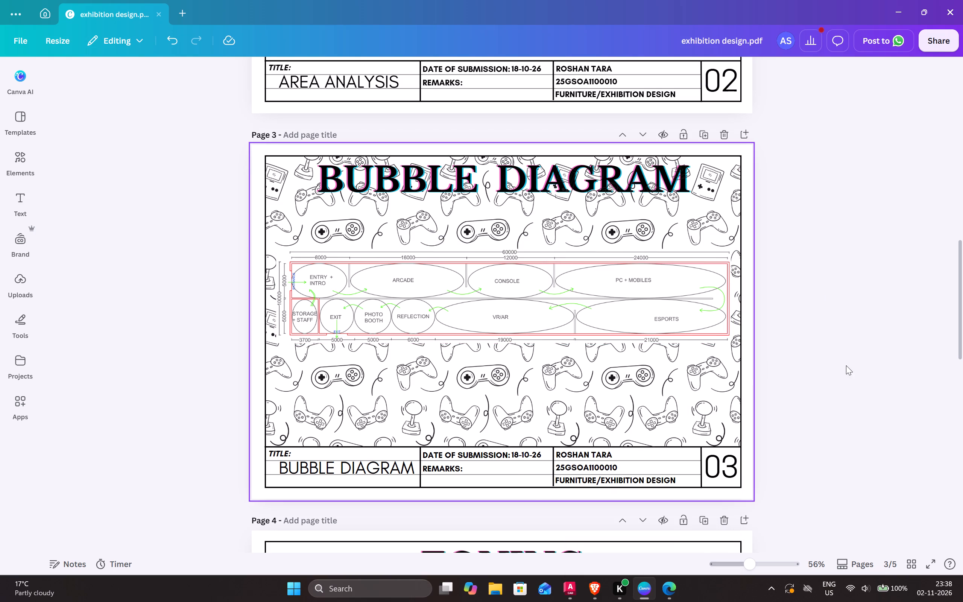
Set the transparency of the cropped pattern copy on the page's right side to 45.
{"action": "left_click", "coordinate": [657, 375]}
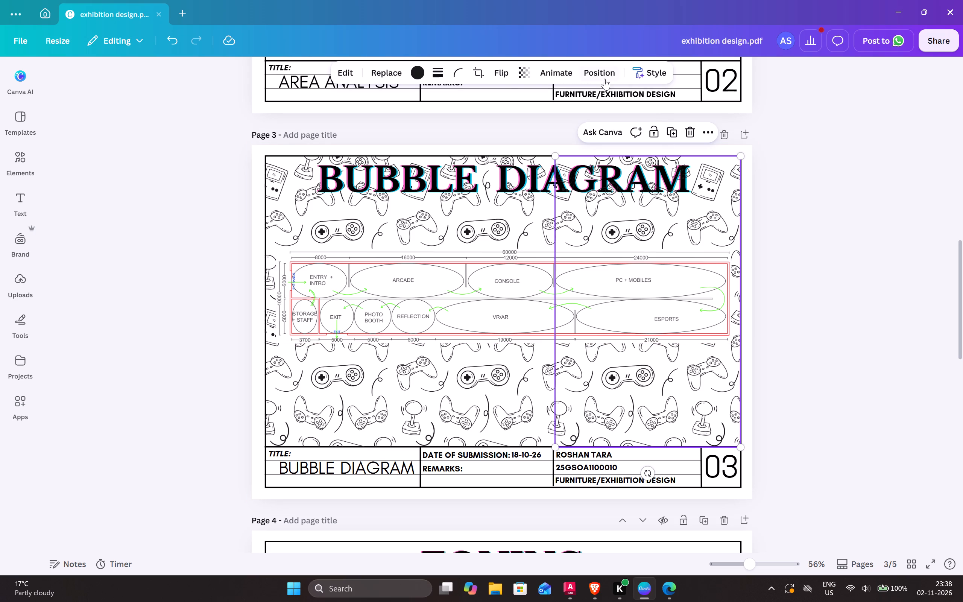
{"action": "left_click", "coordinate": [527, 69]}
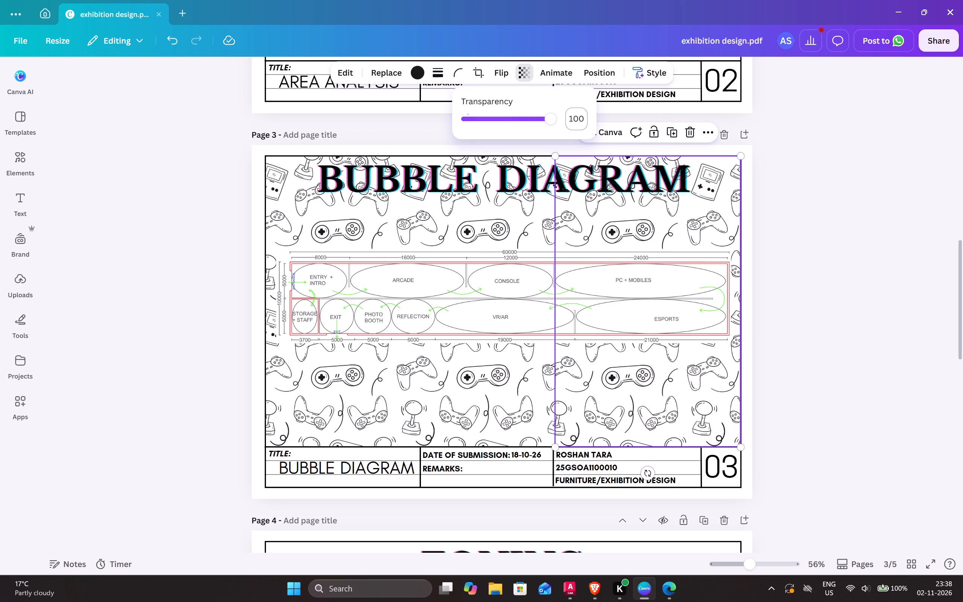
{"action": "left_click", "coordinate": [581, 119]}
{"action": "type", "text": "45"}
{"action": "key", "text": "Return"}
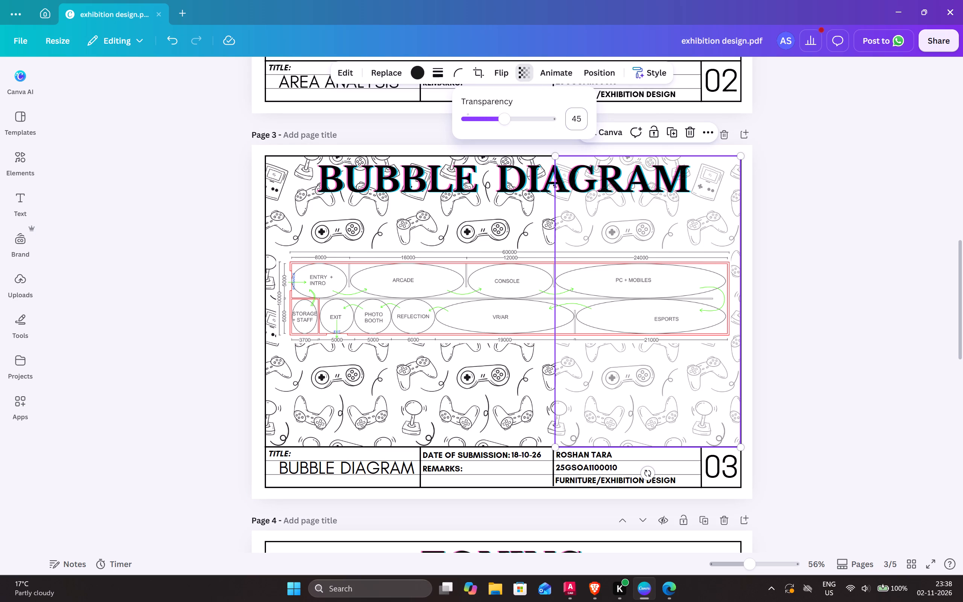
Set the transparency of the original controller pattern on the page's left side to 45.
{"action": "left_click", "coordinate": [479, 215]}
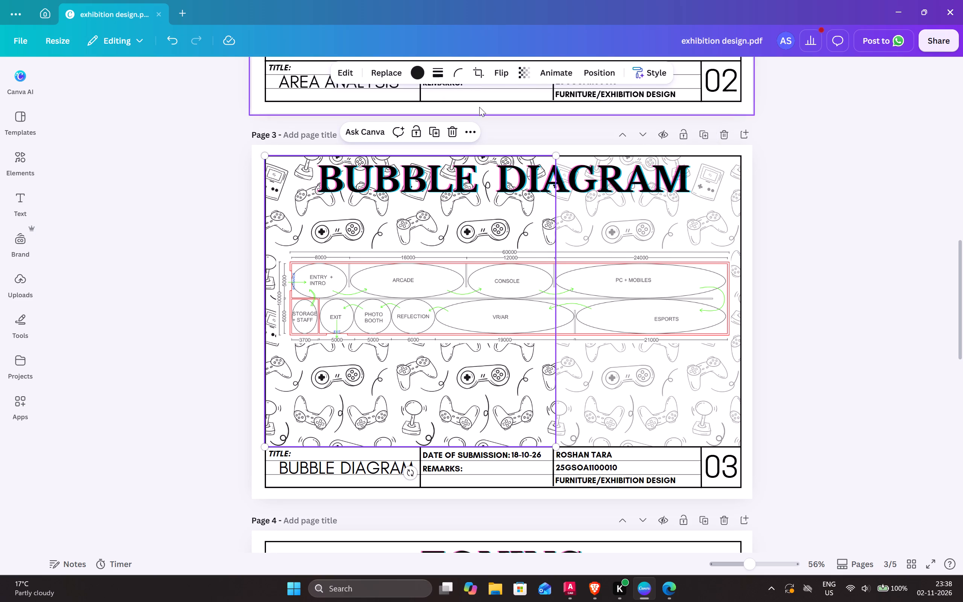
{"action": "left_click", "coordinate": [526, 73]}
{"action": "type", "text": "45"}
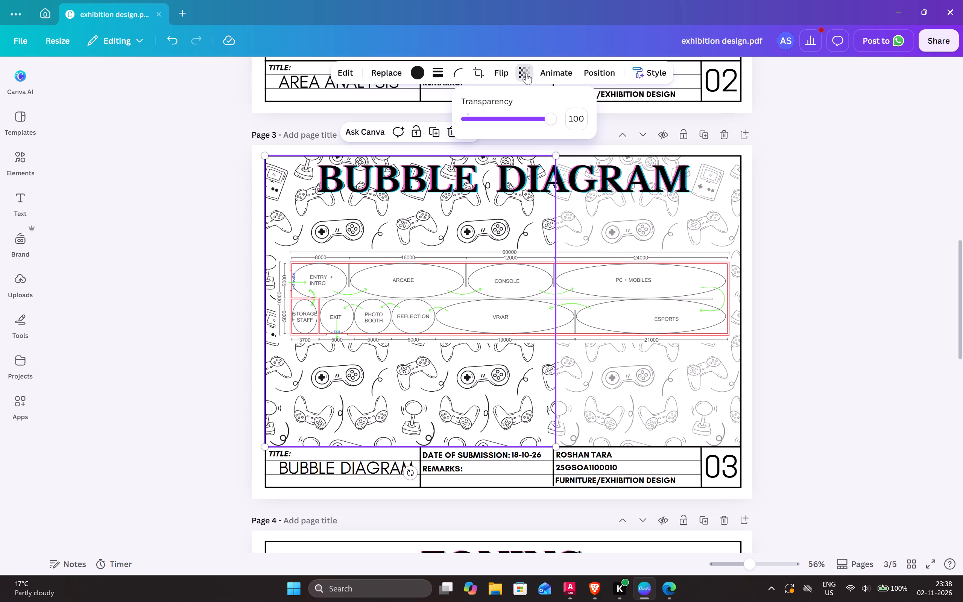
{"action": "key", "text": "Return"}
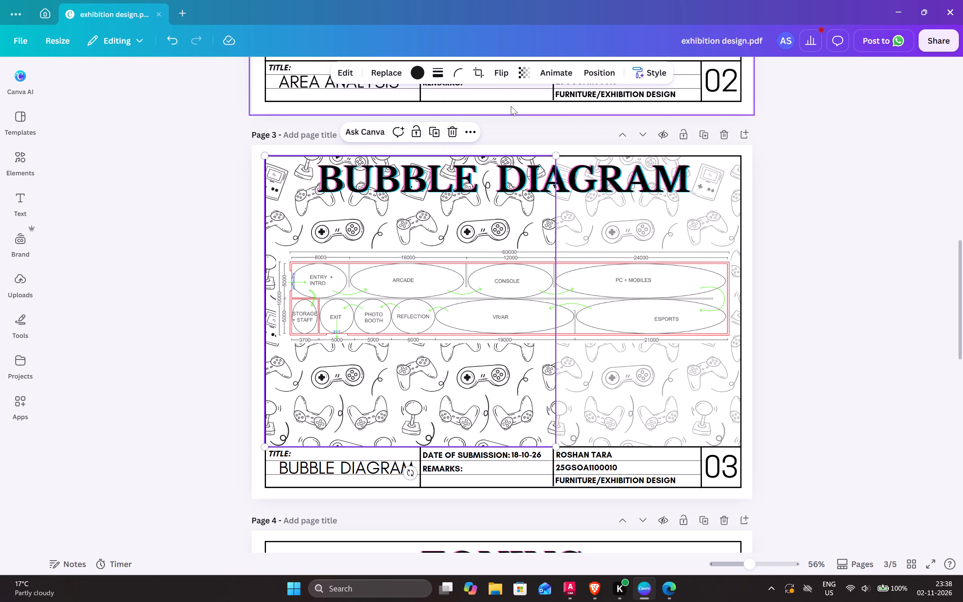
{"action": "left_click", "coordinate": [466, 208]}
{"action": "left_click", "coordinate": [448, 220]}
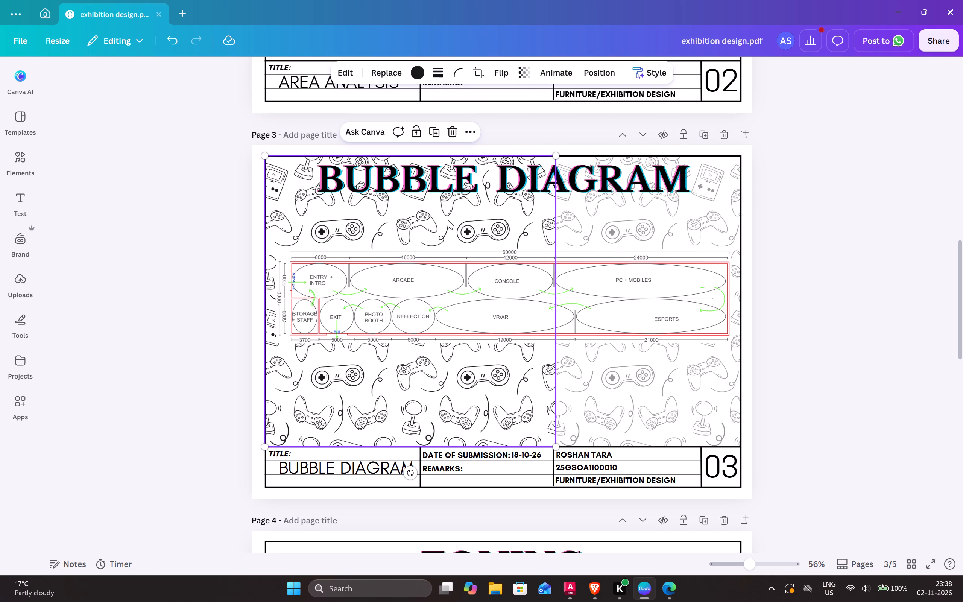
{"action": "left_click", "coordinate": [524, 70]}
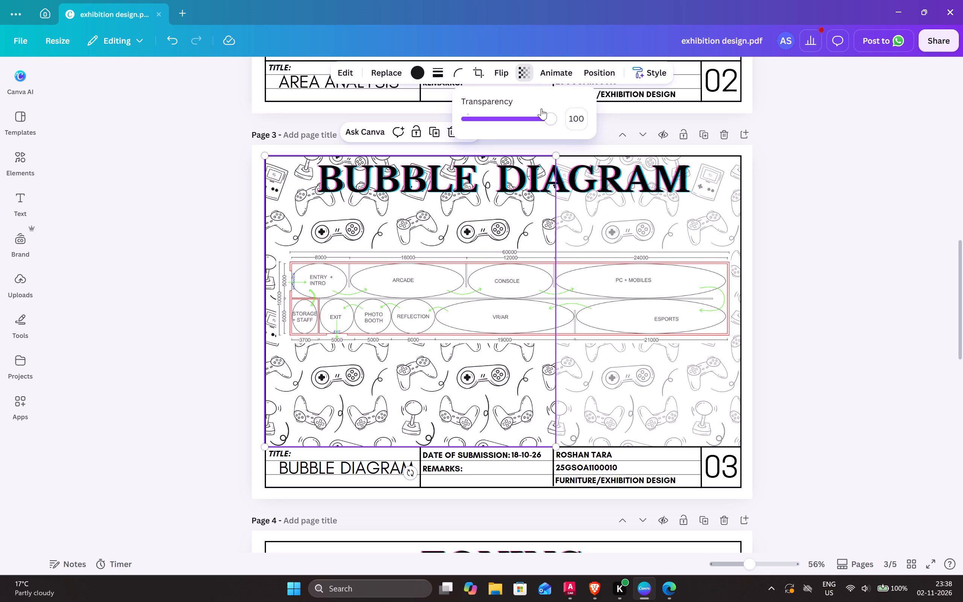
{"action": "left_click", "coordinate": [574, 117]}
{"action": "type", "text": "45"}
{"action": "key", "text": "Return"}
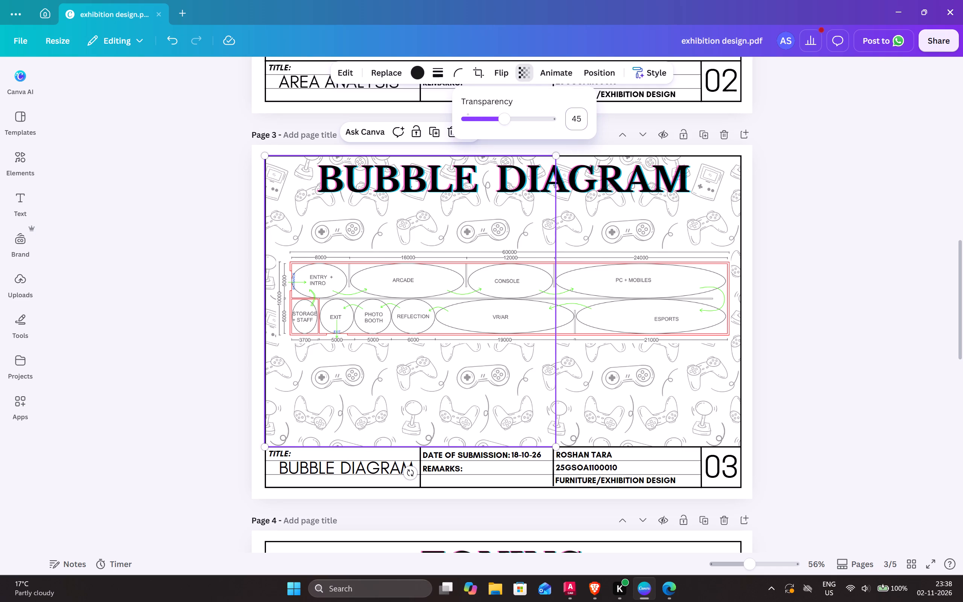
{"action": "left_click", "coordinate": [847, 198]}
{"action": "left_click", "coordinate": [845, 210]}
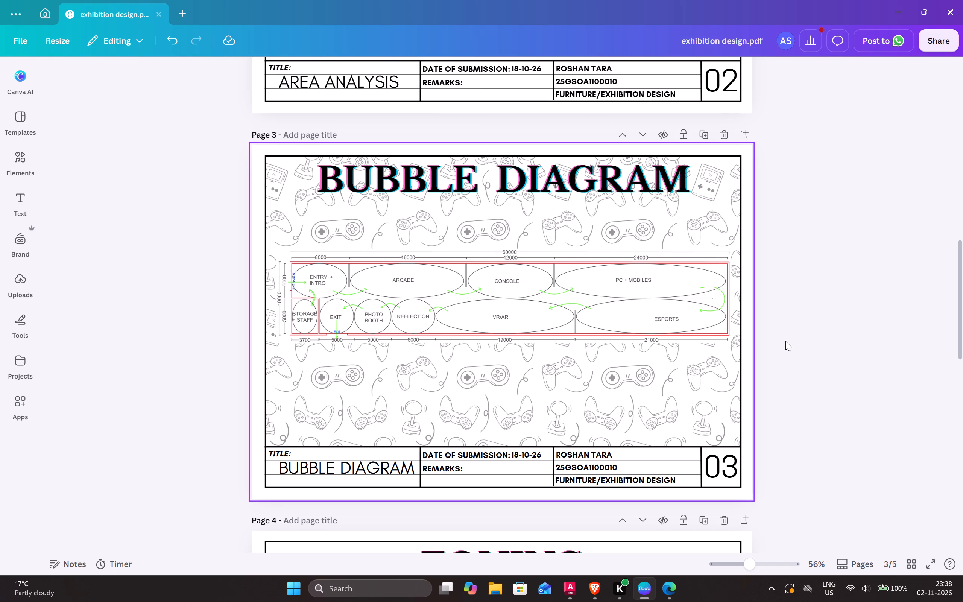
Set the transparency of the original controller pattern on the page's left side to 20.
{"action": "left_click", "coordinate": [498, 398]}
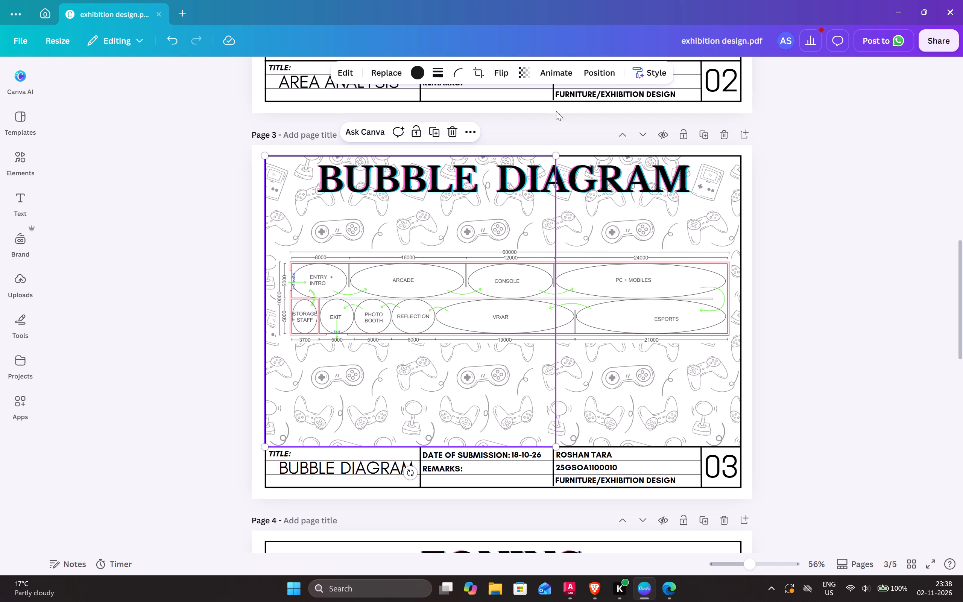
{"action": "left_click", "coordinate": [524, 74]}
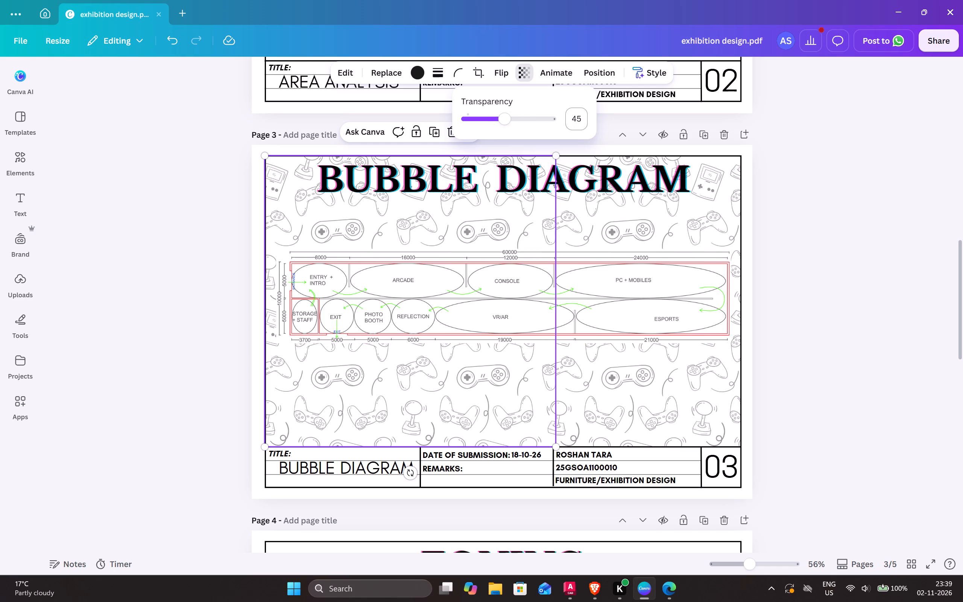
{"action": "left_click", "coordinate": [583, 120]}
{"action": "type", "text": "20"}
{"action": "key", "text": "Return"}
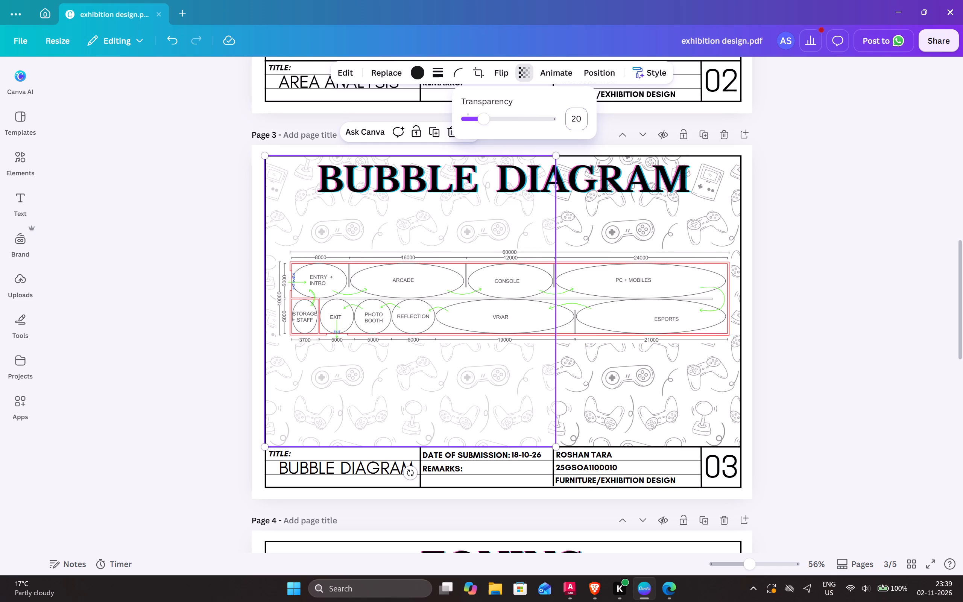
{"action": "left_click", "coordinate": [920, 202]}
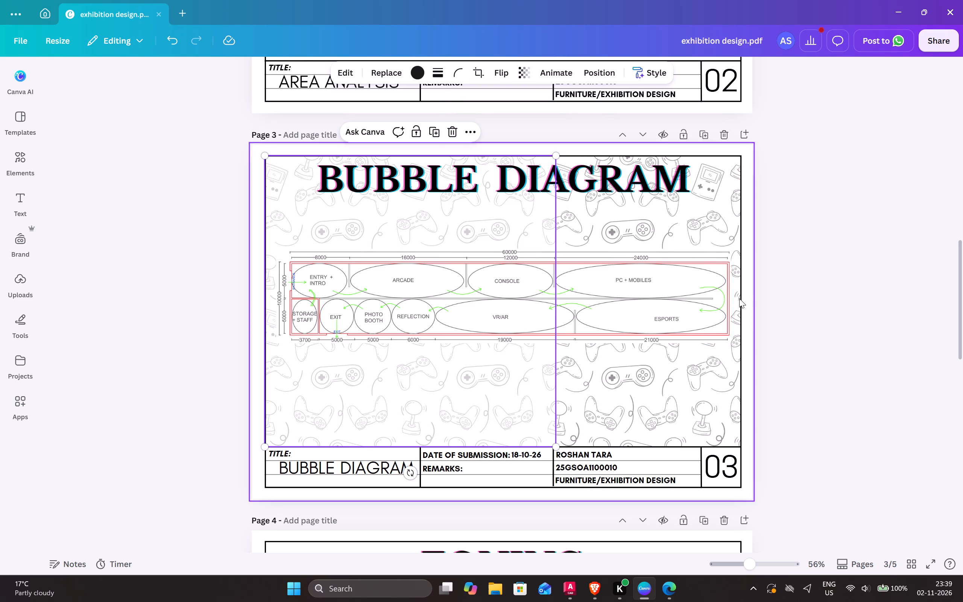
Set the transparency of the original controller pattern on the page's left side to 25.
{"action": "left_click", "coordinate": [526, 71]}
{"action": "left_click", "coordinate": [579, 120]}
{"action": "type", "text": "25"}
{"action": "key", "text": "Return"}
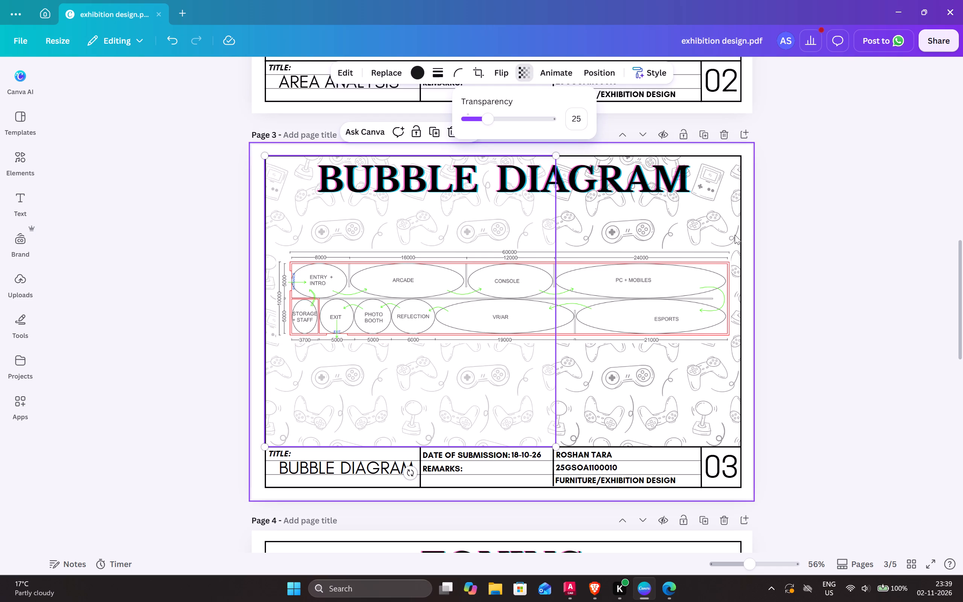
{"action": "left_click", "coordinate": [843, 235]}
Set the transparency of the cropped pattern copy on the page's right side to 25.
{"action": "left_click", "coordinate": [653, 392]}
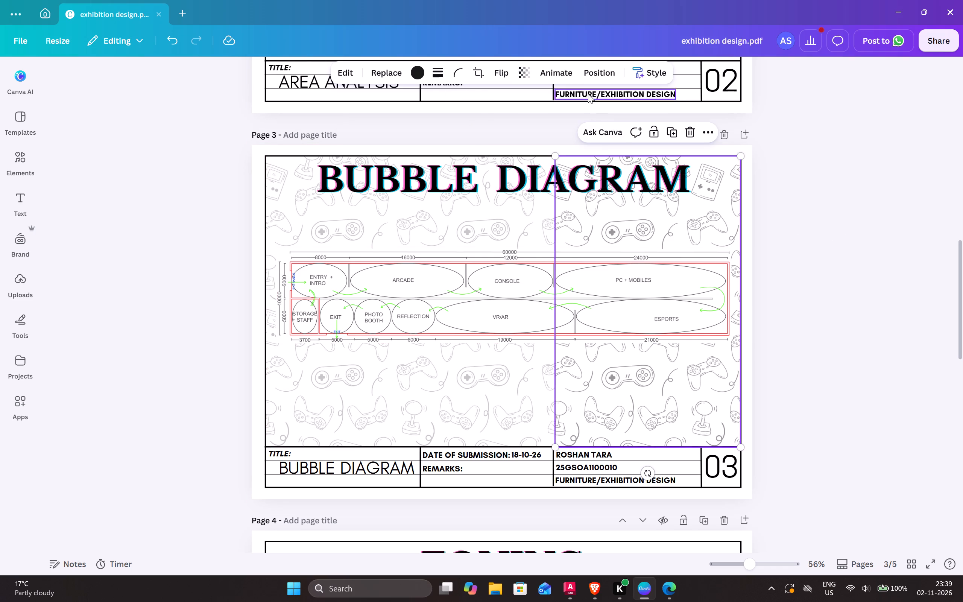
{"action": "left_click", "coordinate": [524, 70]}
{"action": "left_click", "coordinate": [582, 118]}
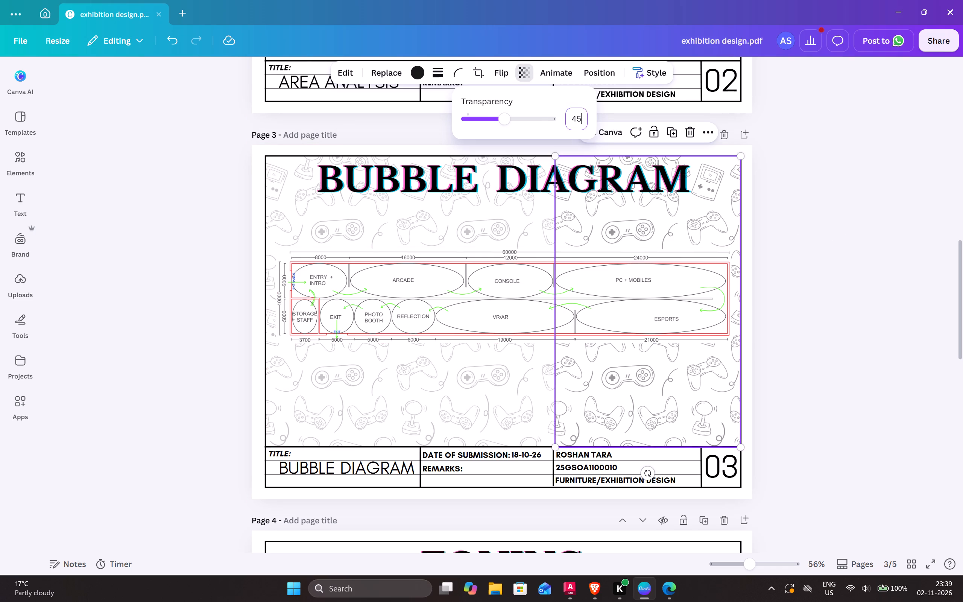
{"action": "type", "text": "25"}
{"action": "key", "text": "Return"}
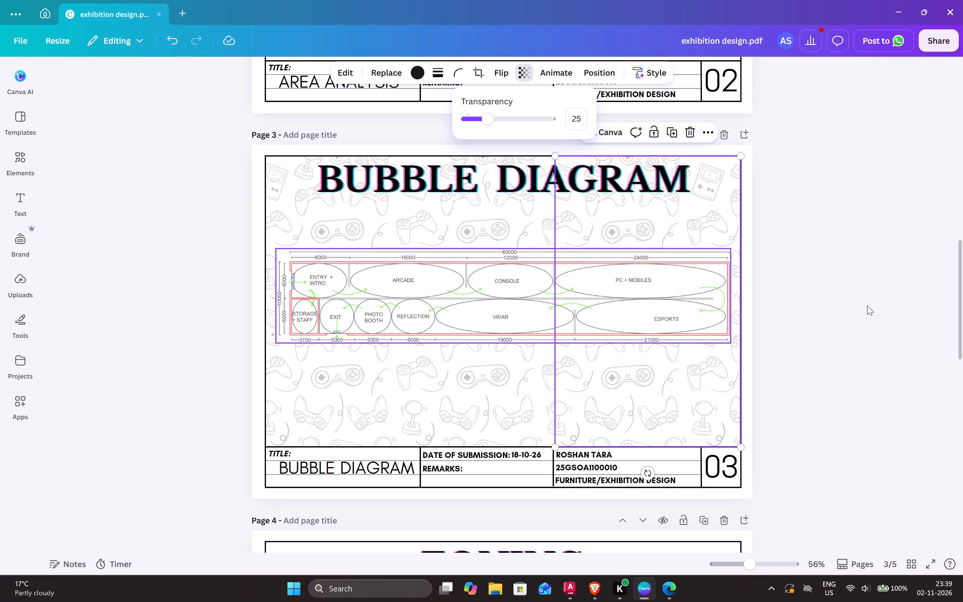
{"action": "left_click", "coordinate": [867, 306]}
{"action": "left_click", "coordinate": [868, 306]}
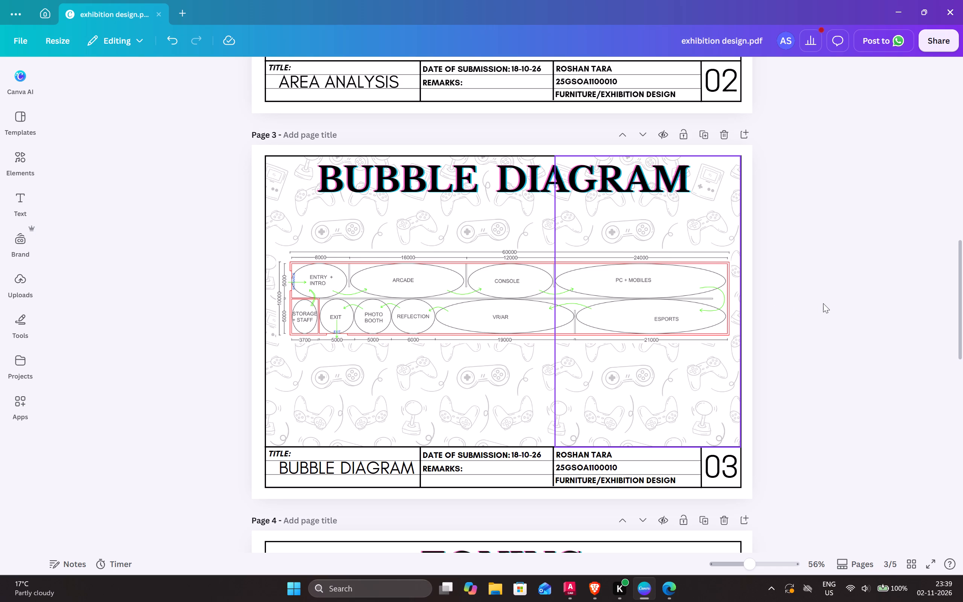
Set the original controller pattern's transparency on the left side of the Bubble Diagram page to 20.
{"action": "scroll", "coordinate": [823, 303], "scroll_direction": "down", "scroll_amount": 1}
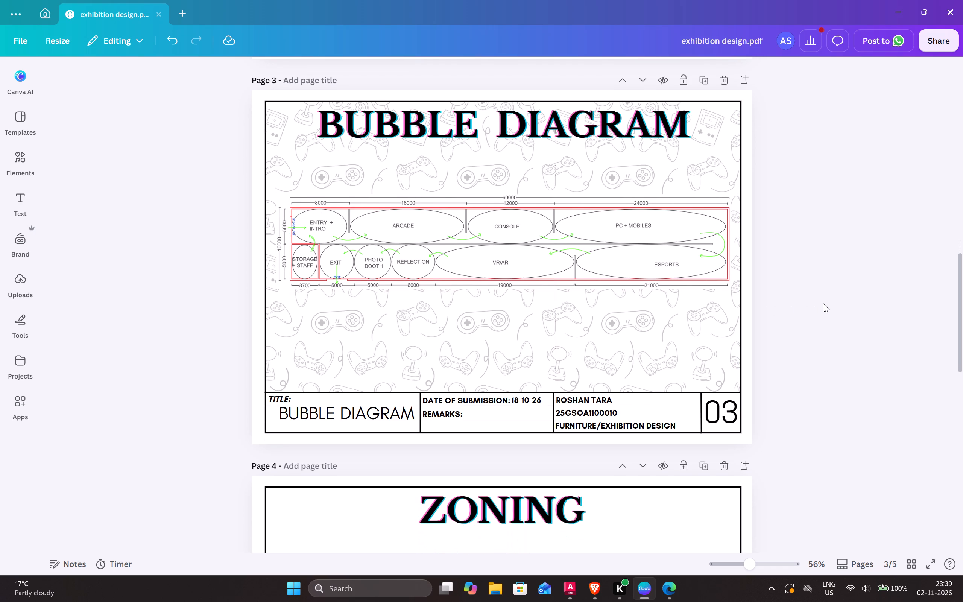
{"action": "scroll", "coordinate": [823, 303], "scroll_direction": "up", "scroll_amount": 2}
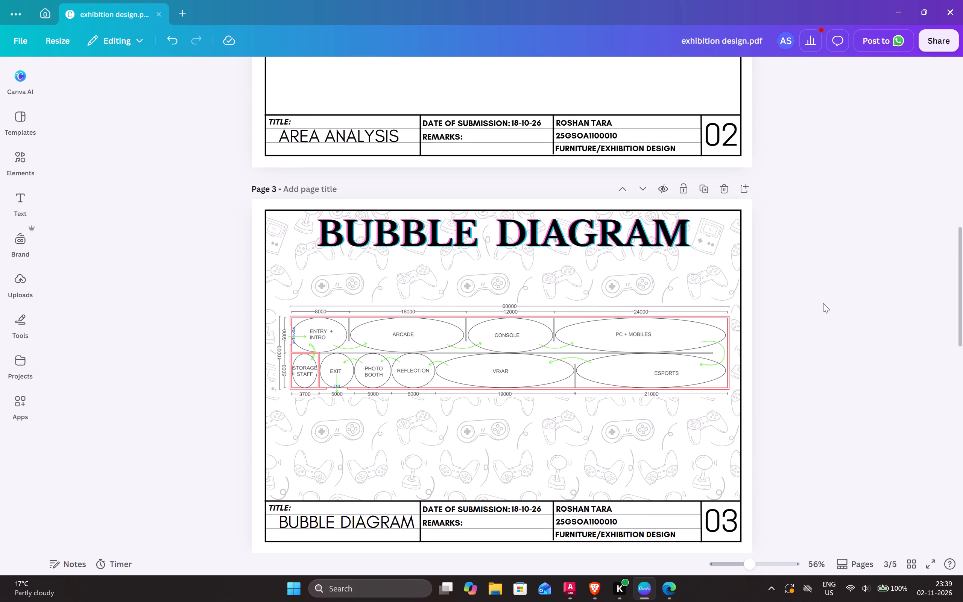
{"action": "scroll", "coordinate": [823, 303], "scroll_direction": "down", "scroll_amount": 2}
{"action": "left_click", "coordinate": [472, 340]}
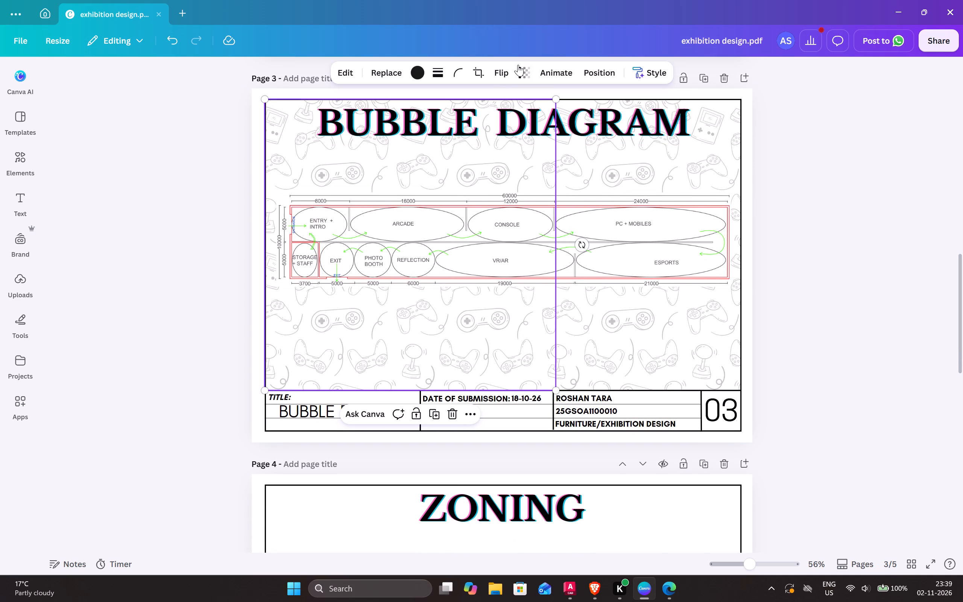
{"action": "left_click", "coordinate": [532, 72]}
{"action": "left_click", "coordinate": [581, 119]}
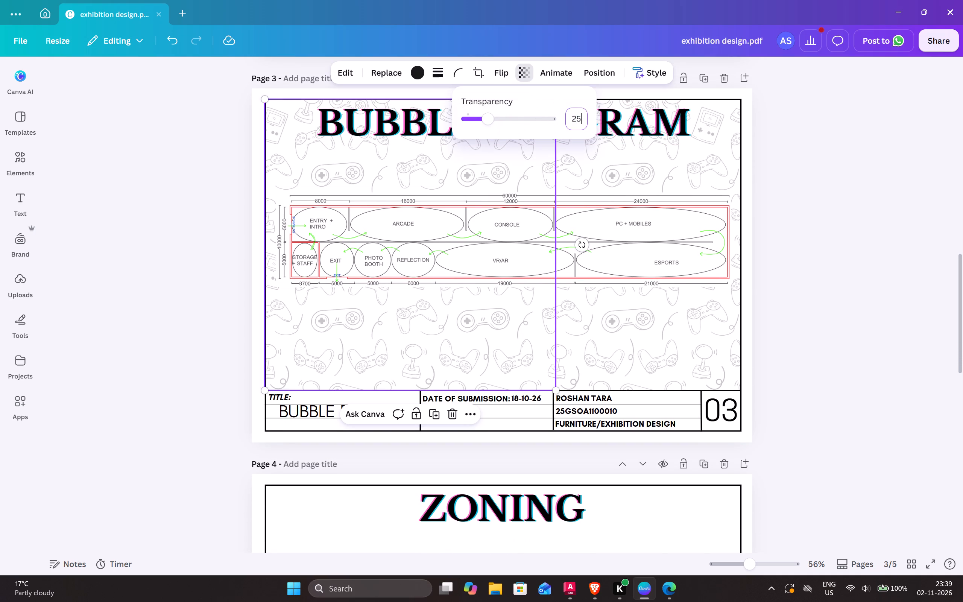
{"action": "type", "text": "20"}
{"action": "key", "text": "Return"}
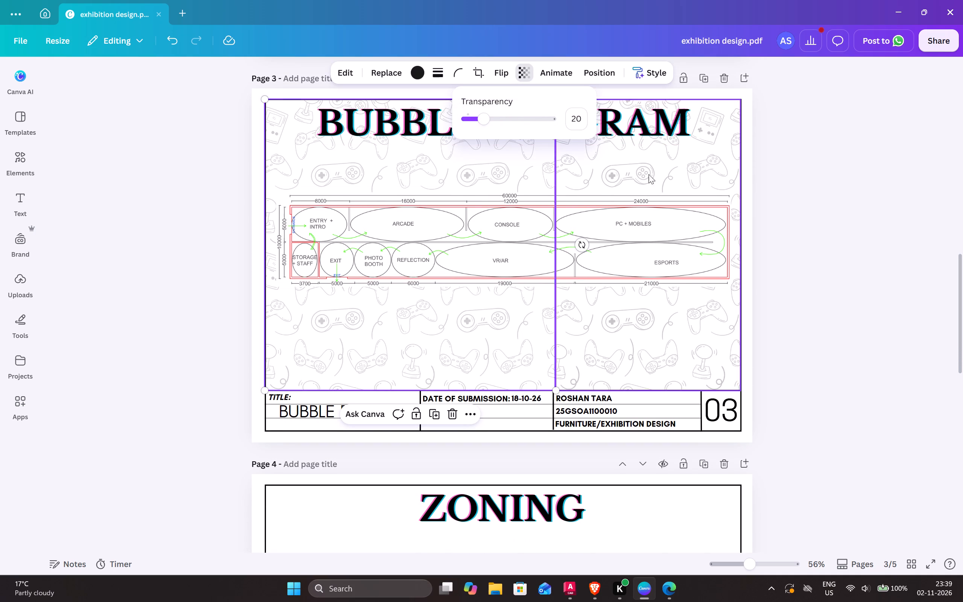
{"action": "left_click", "coordinate": [785, 236]}
Set the cropped pattern copy's transparency on the right side of the Bubble Diagram page to 20.
{"action": "left_click", "coordinate": [676, 316]}
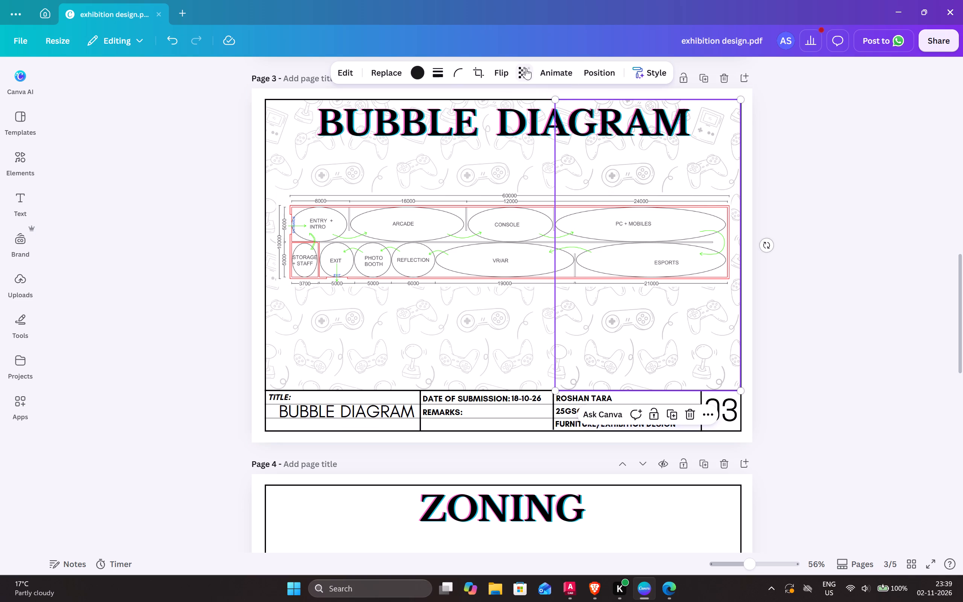
{"action": "left_click", "coordinate": [526, 68]}
{"action": "left_click", "coordinate": [585, 118]}
{"action": "type", "text": "20"}
{"action": "key", "text": "Return"}
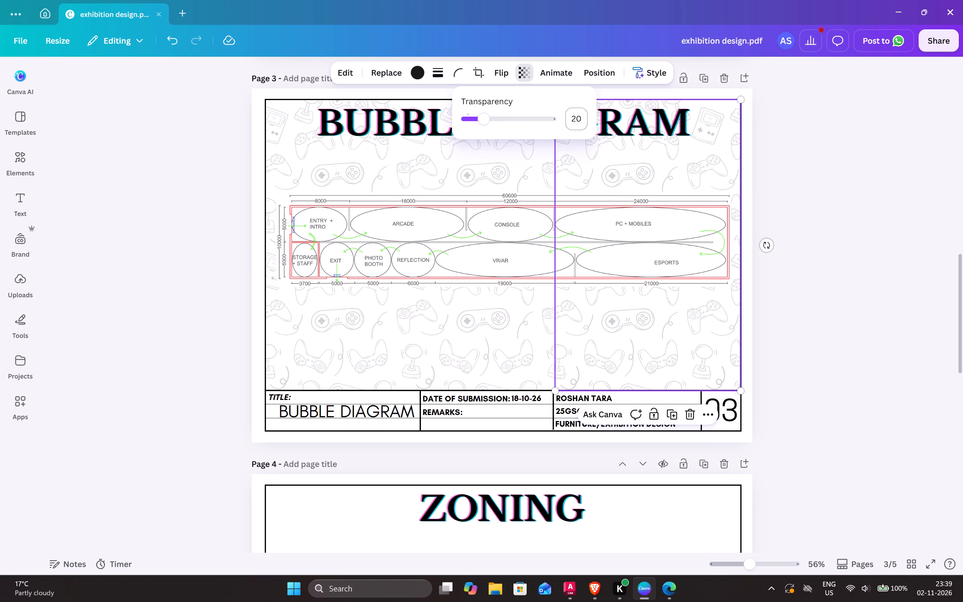
Search the element library for ARCADE MACHINE and show all matching graphics, with the Concept Sheet page in view.
{"action": "left_click", "coordinate": [794, 174]}
{"action": "left_click", "coordinate": [794, 174]}
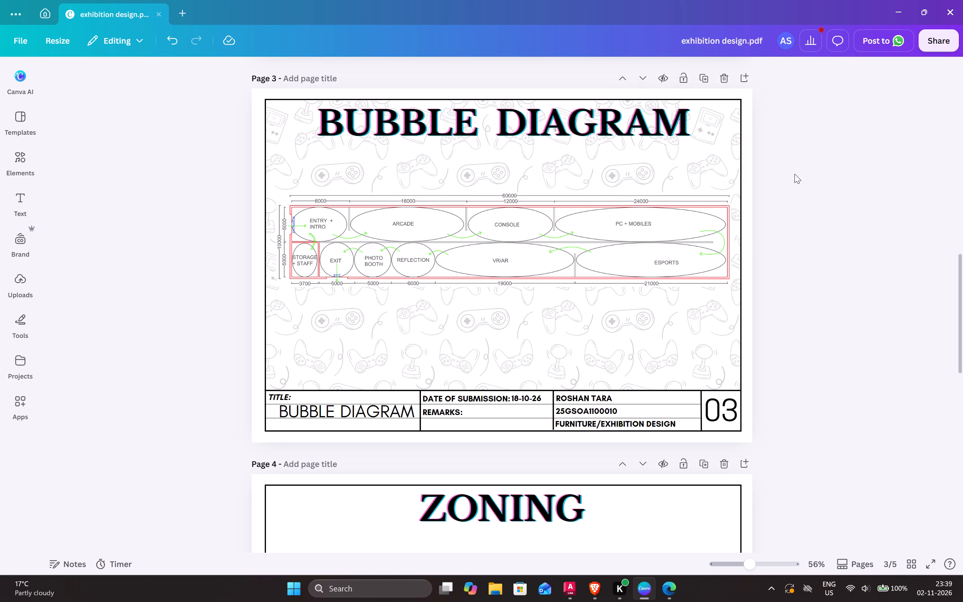
{"action": "scroll", "coordinate": [794, 174], "scroll_direction": "up", "scroll_amount": 14}
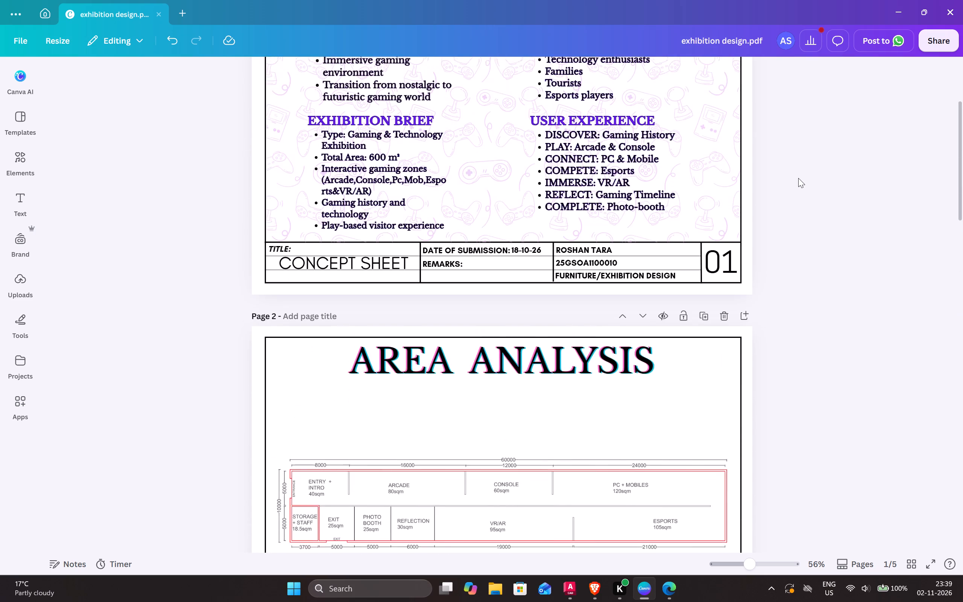
{"action": "scroll", "coordinate": [798, 178], "scroll_direction": "up", "scroll_amount": 1}
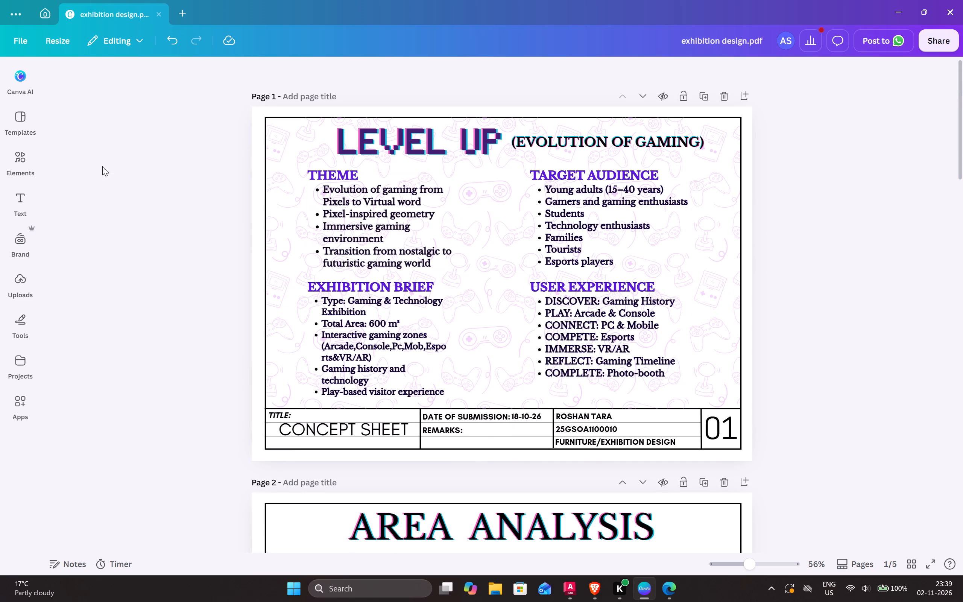
{"action": "left_click", "coordinate": [27, 159]}
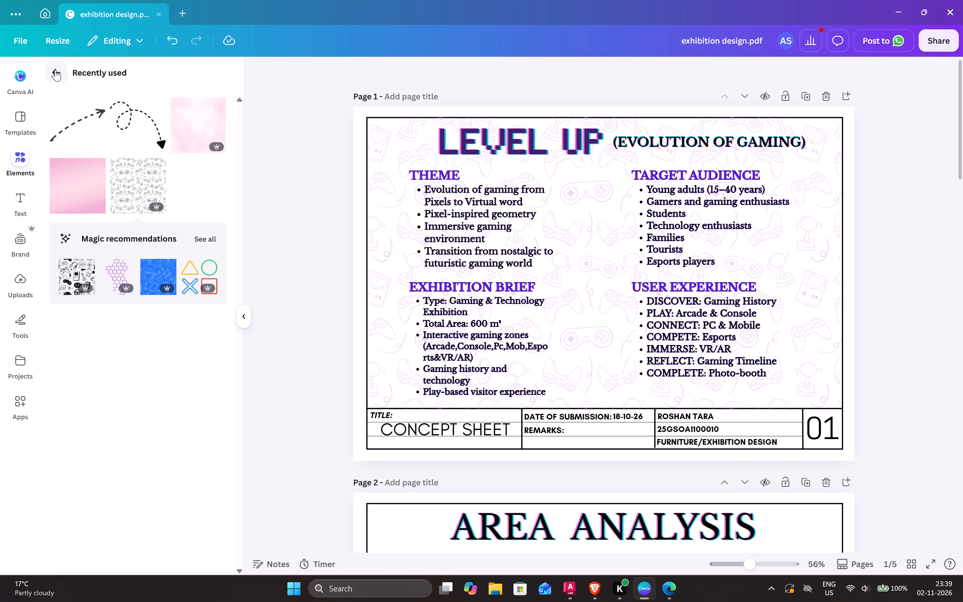
{"action": "left_click", "coordinate": [55, 70]}
{"action": "left_click", "coordinate": [106, 84]}
{"action": "type", "text": "AR"}
{"action": "type", "text": "CADE"}
{"action": "key", "text": "space"}
{"action": "type", "text": "MACHINE"}
{"action": "key", "text": "Return"}
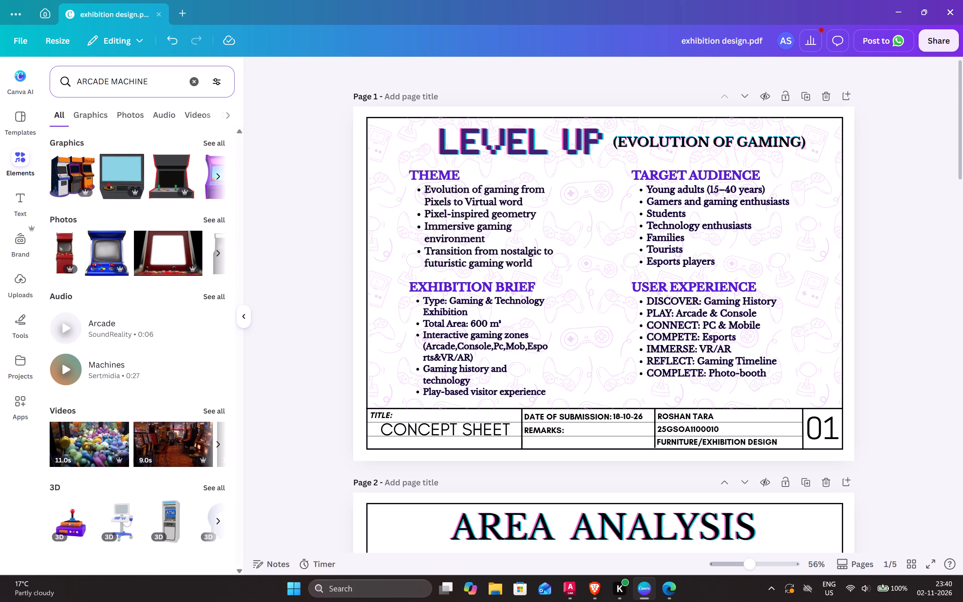
{"action": "left_click", "coordinate": [215, 143]}
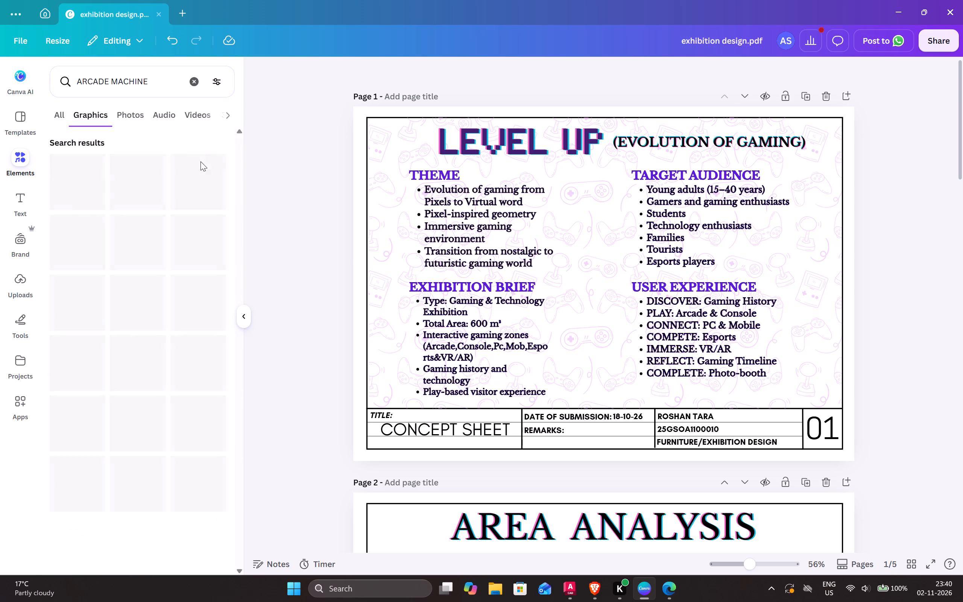
Insert the blue-and-pink arcade machine graphic with the light-blue screen onto the Concept Sheet page.
{"action": "scroll", "coordinate": [150, 388], "scroll_direction": "down", "scroll_amount": 1}
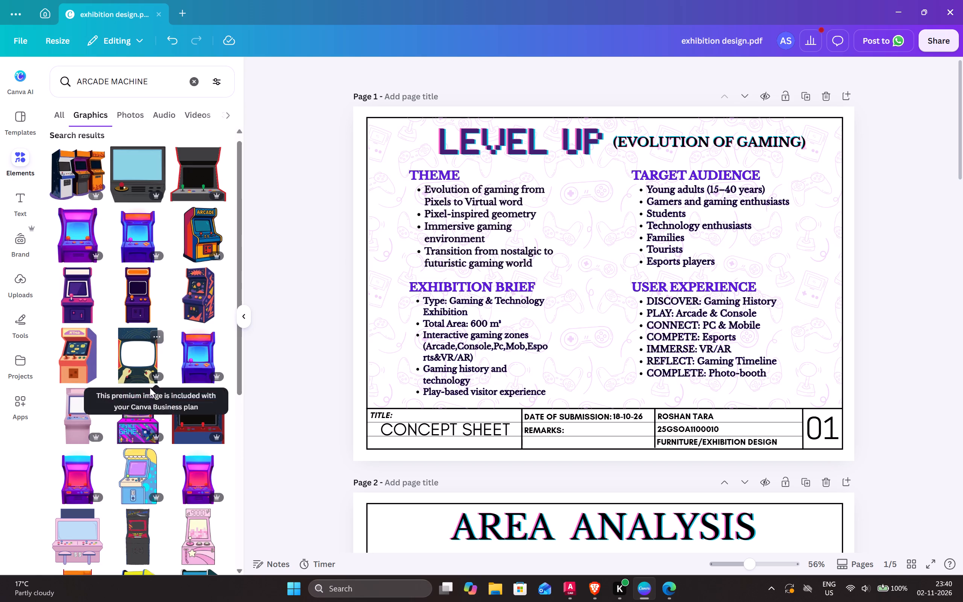
{"action": "scroll", "coordinate": [150, 388], "scroll_direction": "down", "scroll_amount": 2}
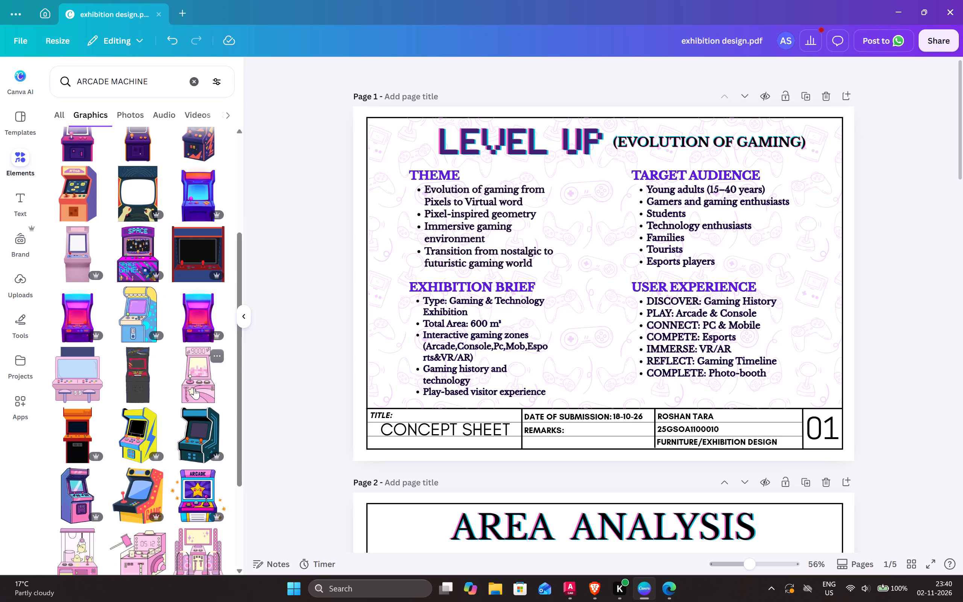
{"action": "scroll", "coordinate": [146, 447], "scroll_direction": "down", "scroll_amount": 1}
{"action": "left_click", "coordinate": [81, 442]}
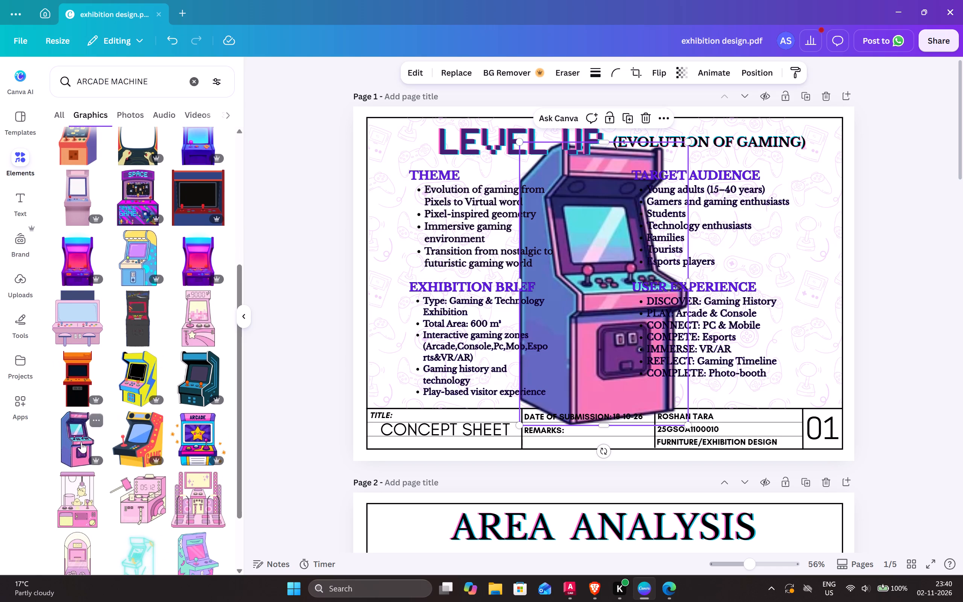
Shrink the arcade machine graphic and place it in the page's left margin beside the EXHIBITION BRIEF text.
{"action": "left_click_drag", "start_coordinate": [592, 271], "coordinate": [431, 296]}
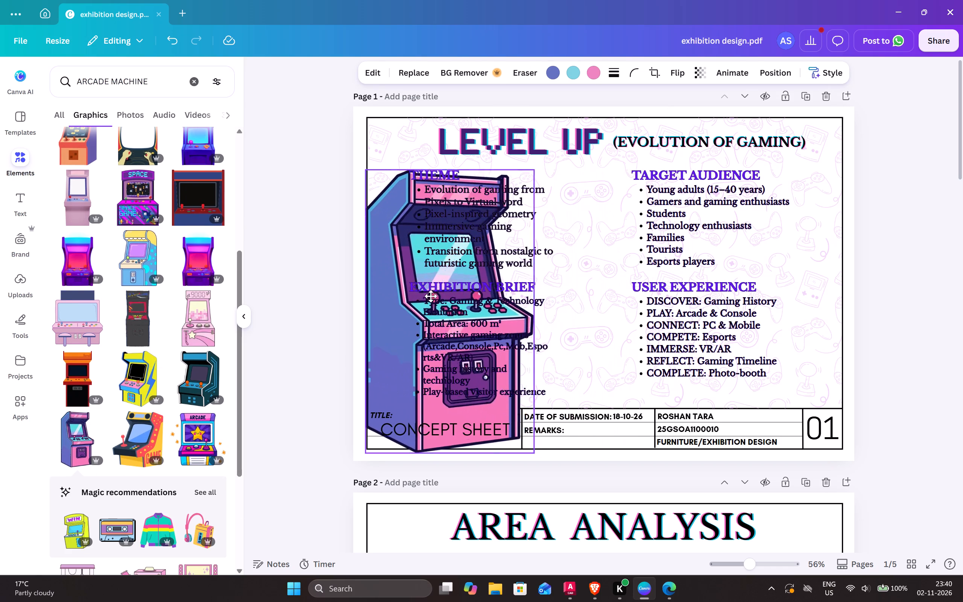
{"action": "left_click_drag", "start_coordinate": [431, 296], "coordinate": [428, 294]}
{"action": "left_click_drag", "start_coordinate": [525, 446], "coordinate": [490, 399]}
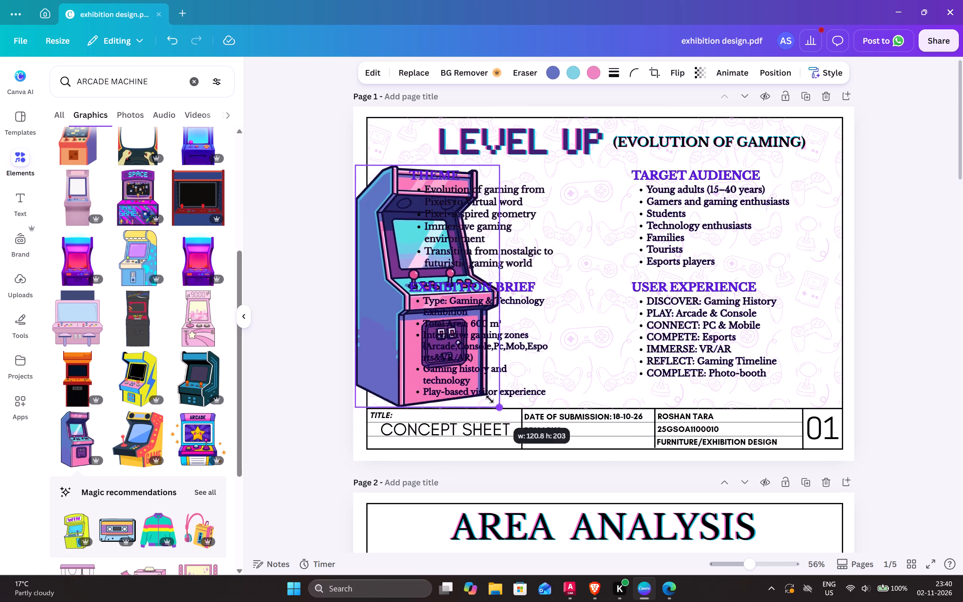
{"action": "left_click_drag", "start_coordinate": [490, 399], "coordinate": [425, 289]}
{"action": "left_click_drag", "start_coordinate": [382, 248], "coordinate": [412, 342]}
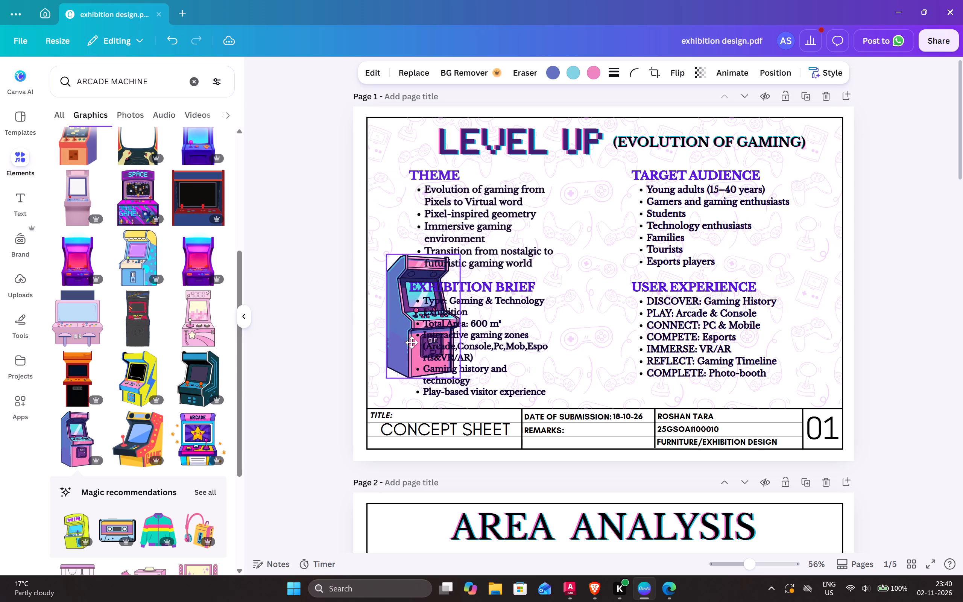
{"action": "left_click_drag", "start_coordinate": [412, 342], "coordinate": [398, 366]}
{"action": "left_click_drag", "start_coordinate": [447, 407], "coordinate": [439, 386]}
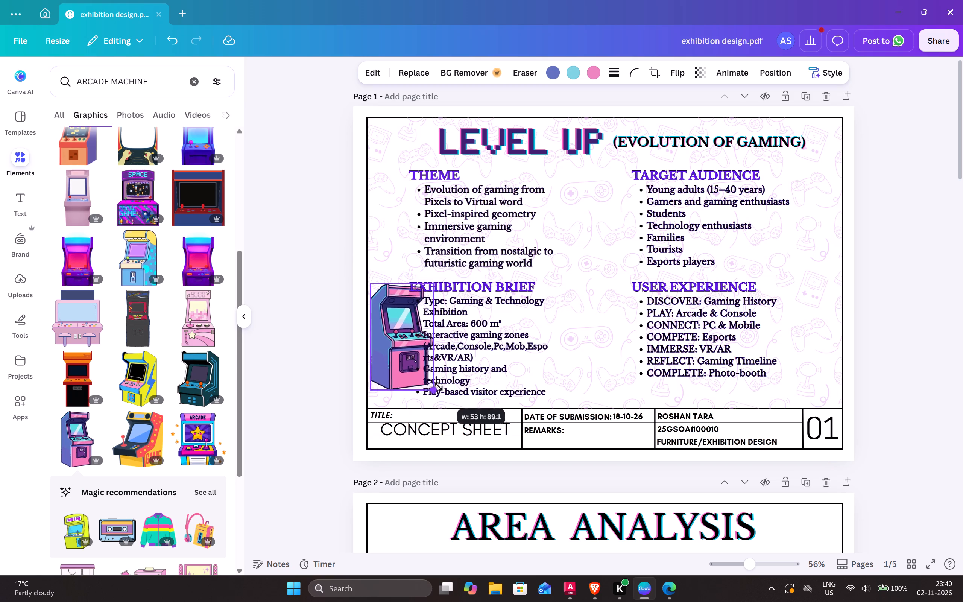
{"action": "left_click_drag", "start_coordinate": [439, 386], "coordinate": [432, 356]}
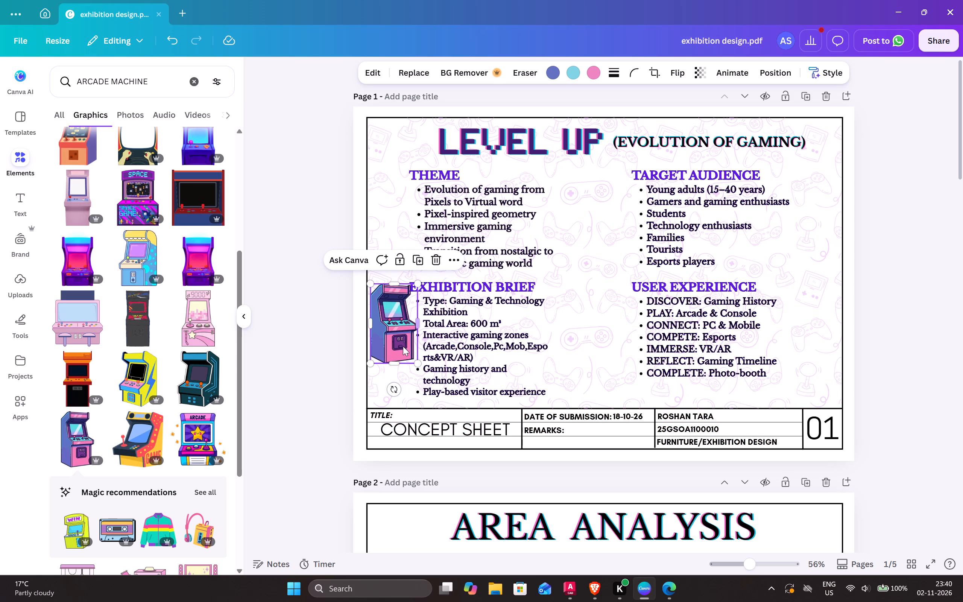
Tilt the arcade machine graphic slightly and move it into the page frame's top-left corner.
{"action": "left_click_drag", "start_coordinate": [396, 388], "coordinate": [404, 388]}
{"action": "left_click_drag", "start_coordinate": [398, 335], "coordinate": [403, 171]}
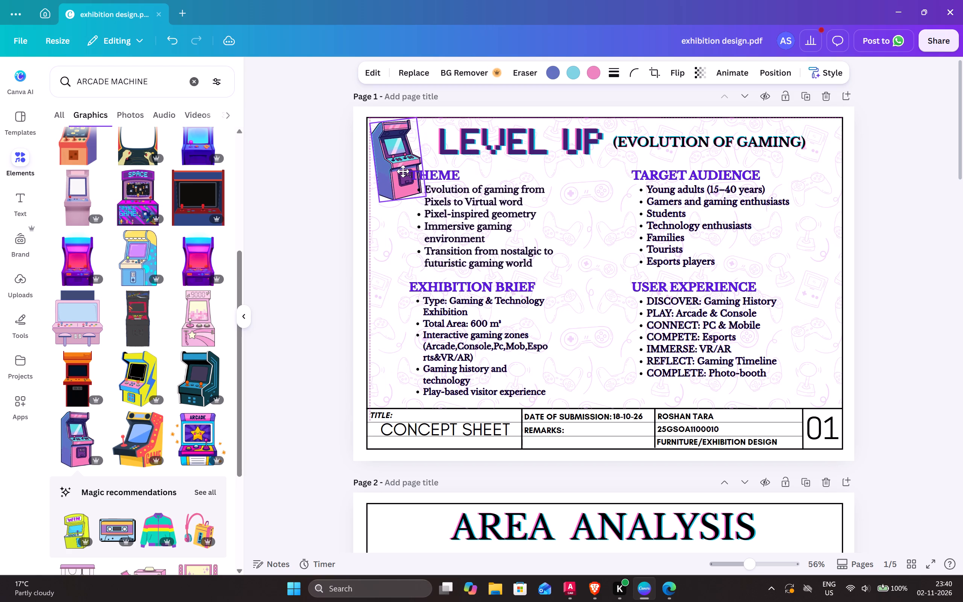
{"action": "left_click_drag", "start_coordinate": [403, 171], "coordinate": [403, 170]}
{"action": "left_click_drag", "start_coordinate": [403, 170], "coordinate": [402, 169]}
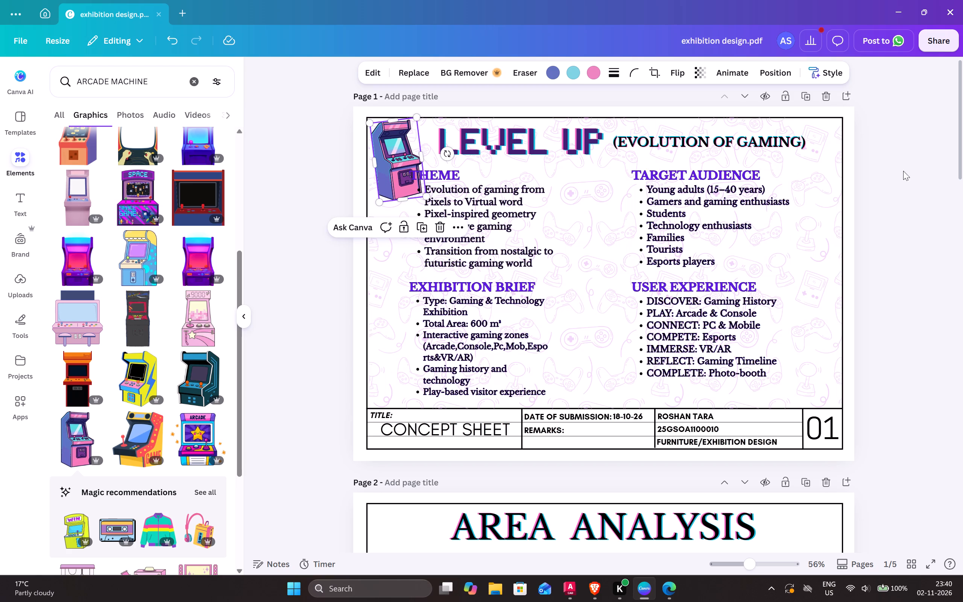
{"action": "left_click", "coordinate": [913, 170]}
Shrink the arcade machine graphic so it fits in the corner above and left of the THEME heading.
{"action": "left_click", "coordinate": [392, 166]}
{"action": "left_click_drag", "start_coordinate": [429, 195], "coordinate": [418, 173]}
{"action": "left_click", "coordinate": [877, 152]}
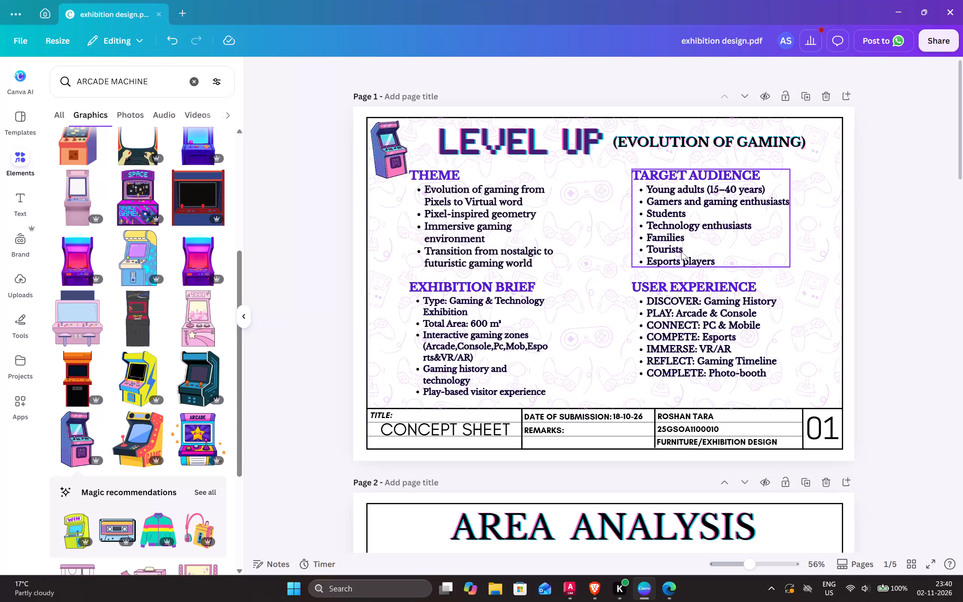
Rotate the arcade machine graphic beside the LEVEL UP title back to nearly upright.
{"action": "left_click", "coordinate": [397, 158]}
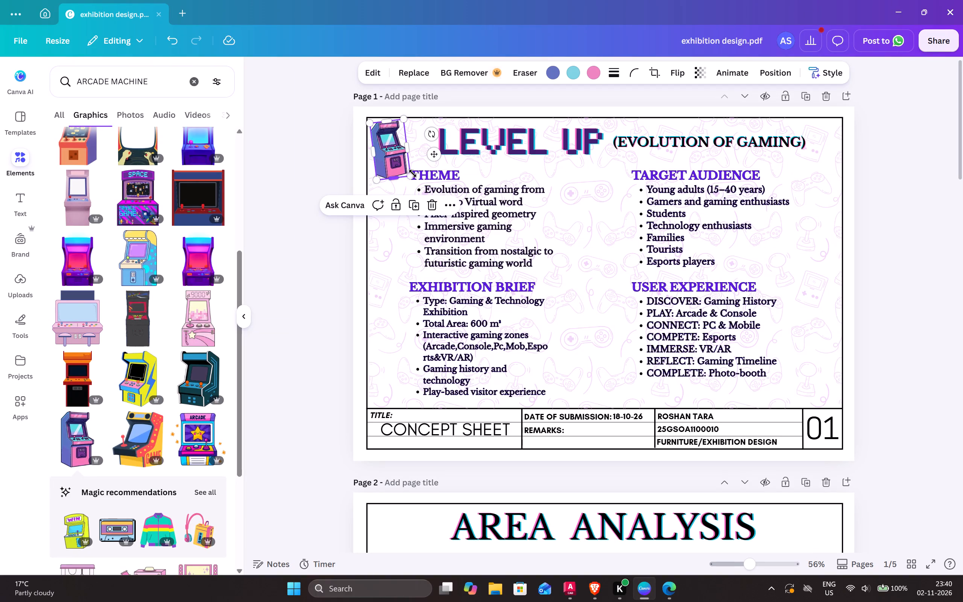
{"action": "left_click_drag", "start_coordinate": [433, 134], "coordinate": [432, 138]}
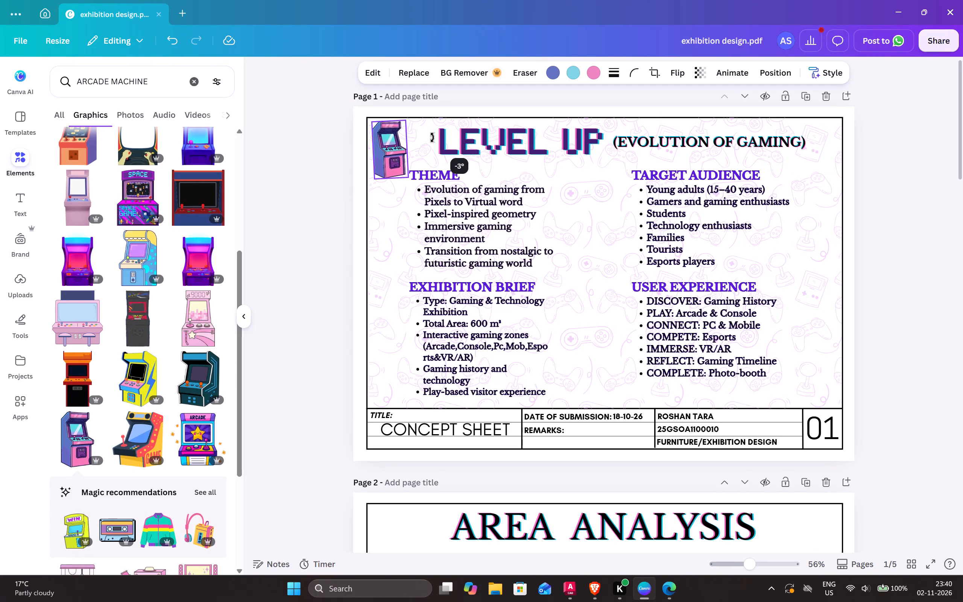
{"action": "left_click_drag", "start_coordinate": [432, 138], "coordinate": [431, 139]}
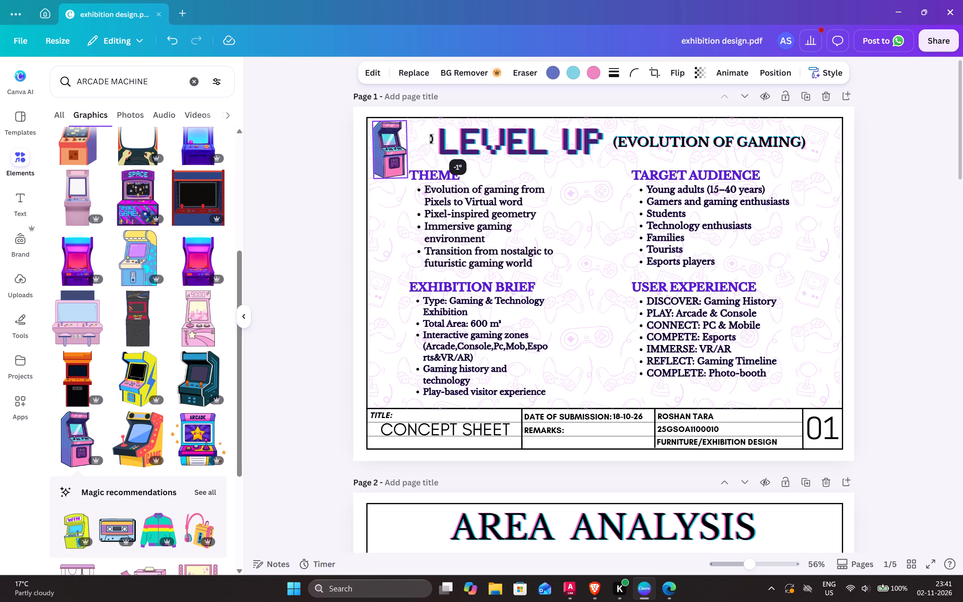
{"action": "left_click_drag", "start_coordinate": [431, 139], "coordinate": [431, 140]}
{"action": "left_click", "coordinate": [933, 141]}
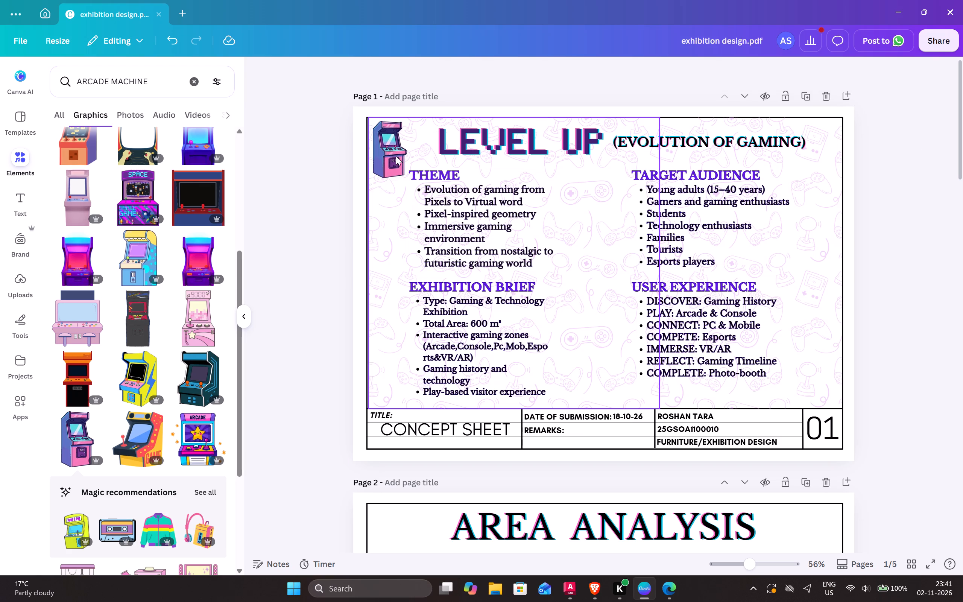
{"action": "left_click", "coordinate": [902, 141]}
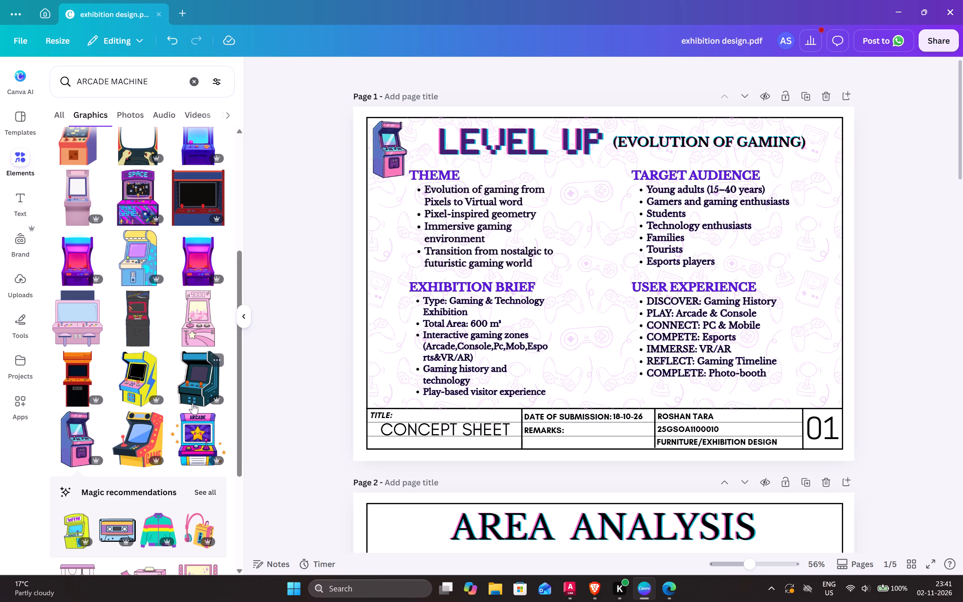
Search the element library for GAMING CONSOLE and show all matching graphics.
{"action": "scroll", "coordinate": [193, 403], "scroll_direction": "down", "scroll_amount": 7}
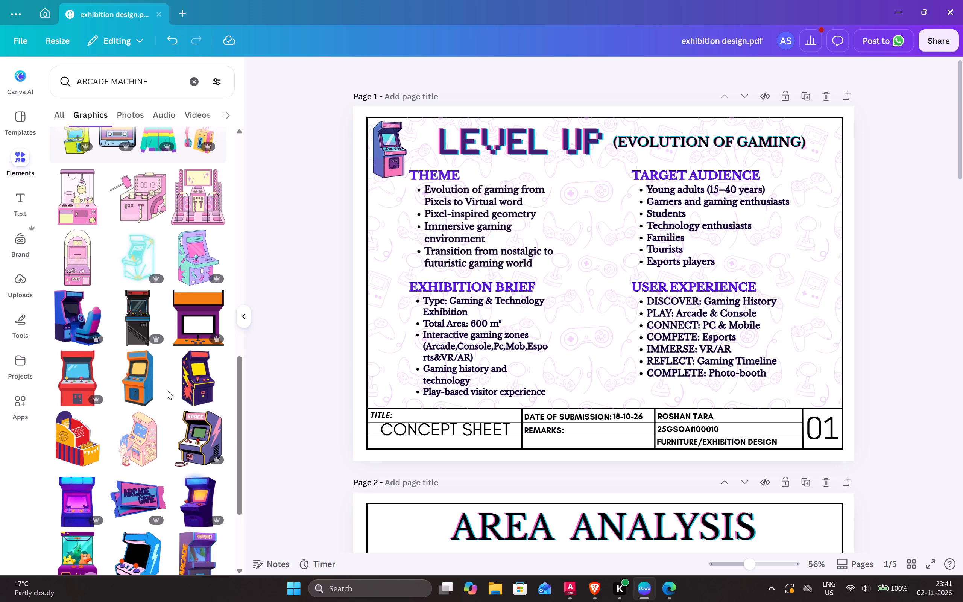
{"action": "scroll", "coordinate": [167, 390], "scroll_direction": "up", "scroll_amount": 4}
{"action": "left_click", "coordinate": [198, 83]}
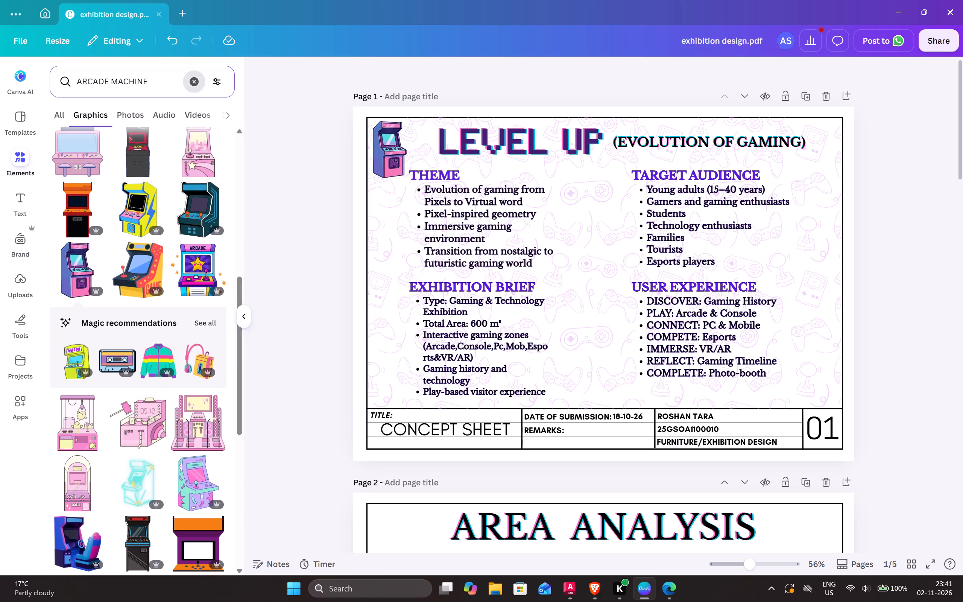
{"action": "left_click", "coordinate": [157, 86]}
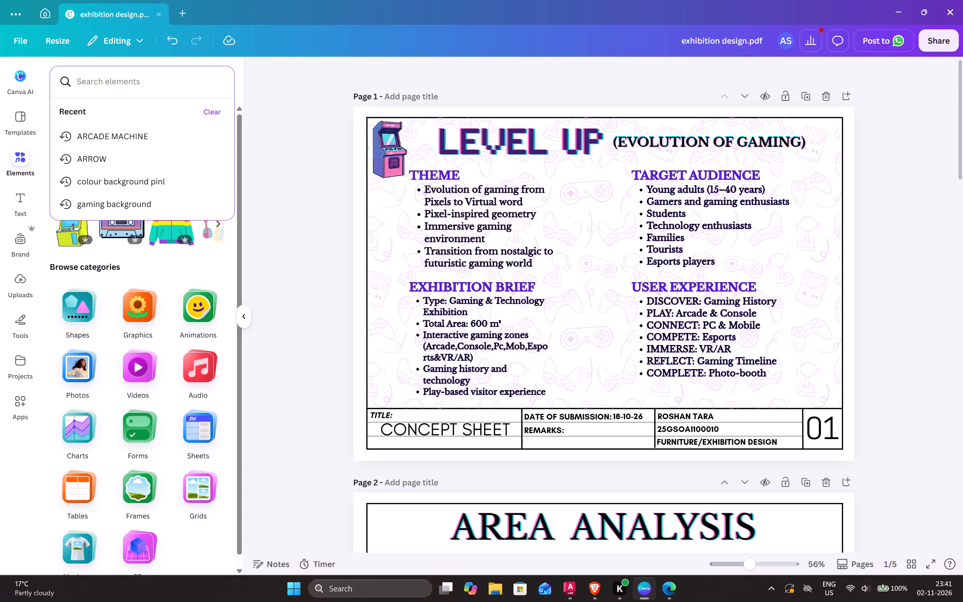
{"action": "type", "text": "GAMING CONSOLE"}
{"action": "key", "text": "Return"}
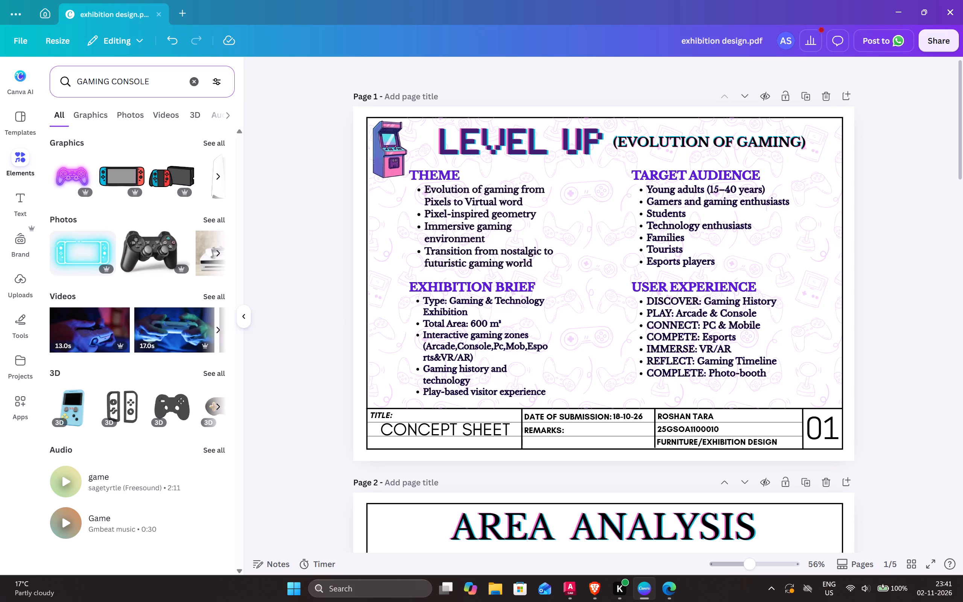
{"action": "left_click", "coordinate": [216, 142]}
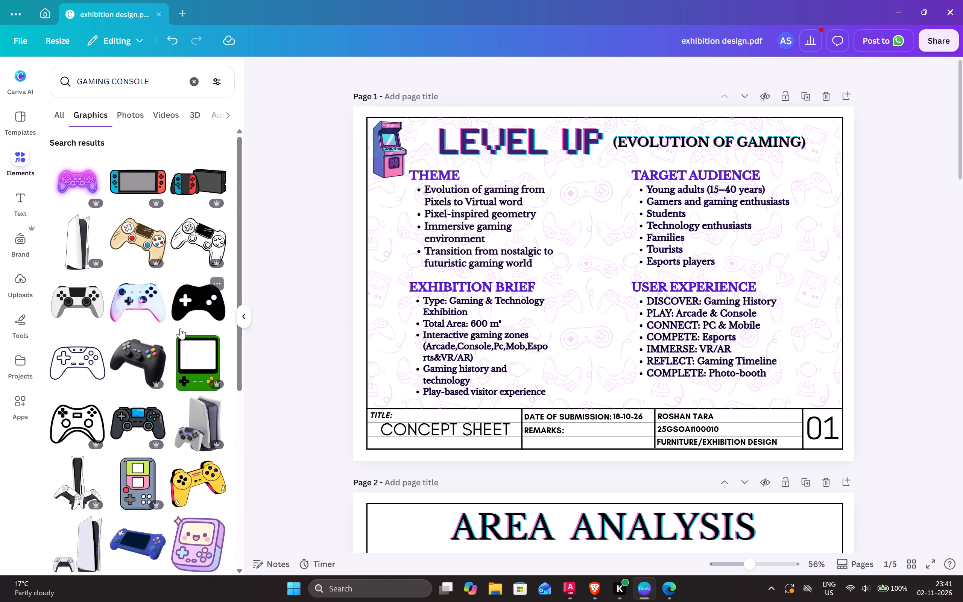
Insert the pixel-art joystick graphic with the red ball top onto the Concept Sheet page.
{"action": "scroll", "coordinate": [180, 328], "scroll_direction": "down", "scroll_amount": 5}
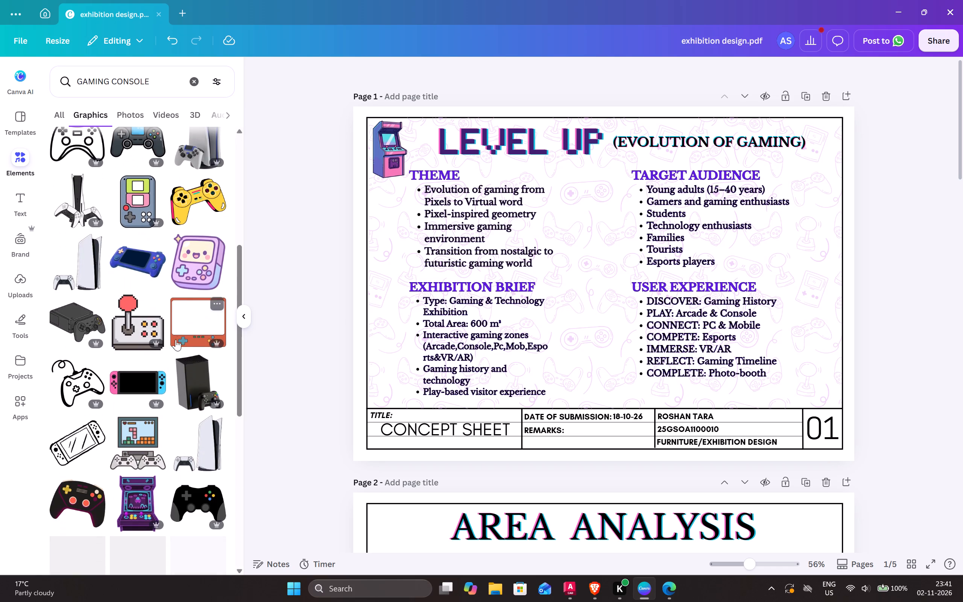
{"action": "left_click", "coordinate": [140, 328]}
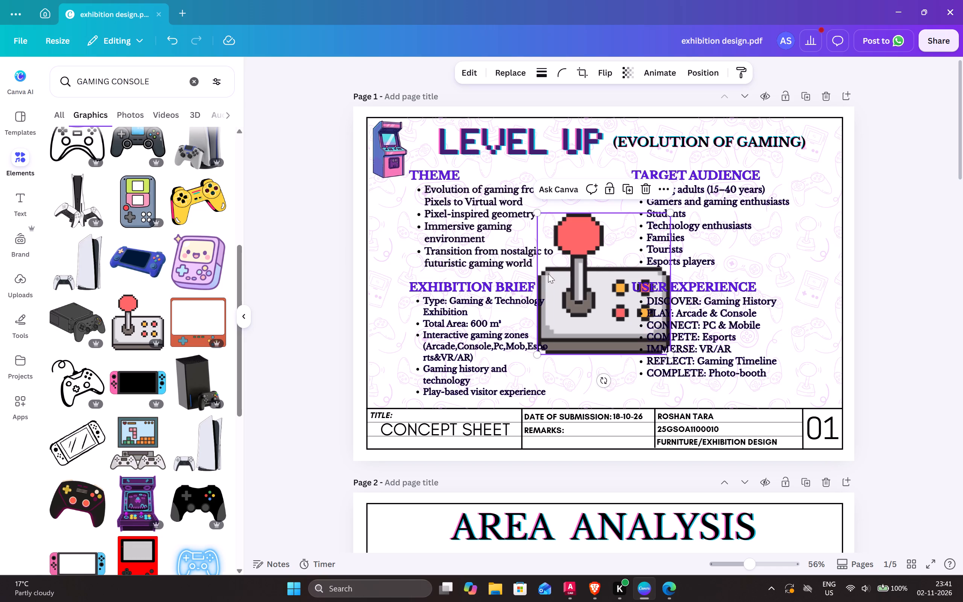
Shrink the joystick graphic and place it in the left margin just above the title block, aligned below the arcade machine.
{"action": "left_click_drag", "start_coordinate": [609, 287], "coordinate": [471, 321]}
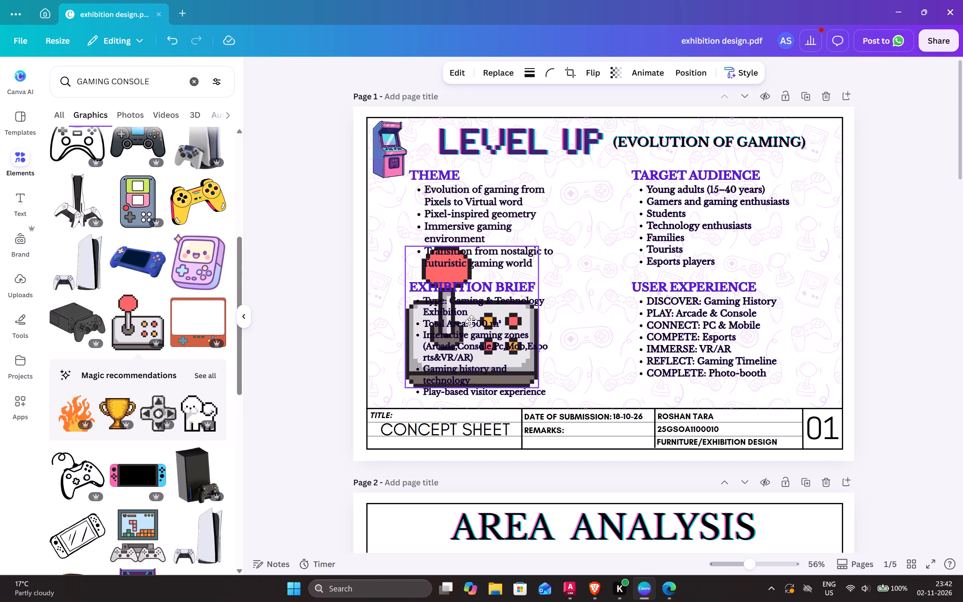
{"action": "left_click_drag", "start_coordinate": [471, 321], "coordinate": [457, 323]}
{"action": "left_click_drag", "start_coordinate": [516, 391], "coordinate": [456, 319]}
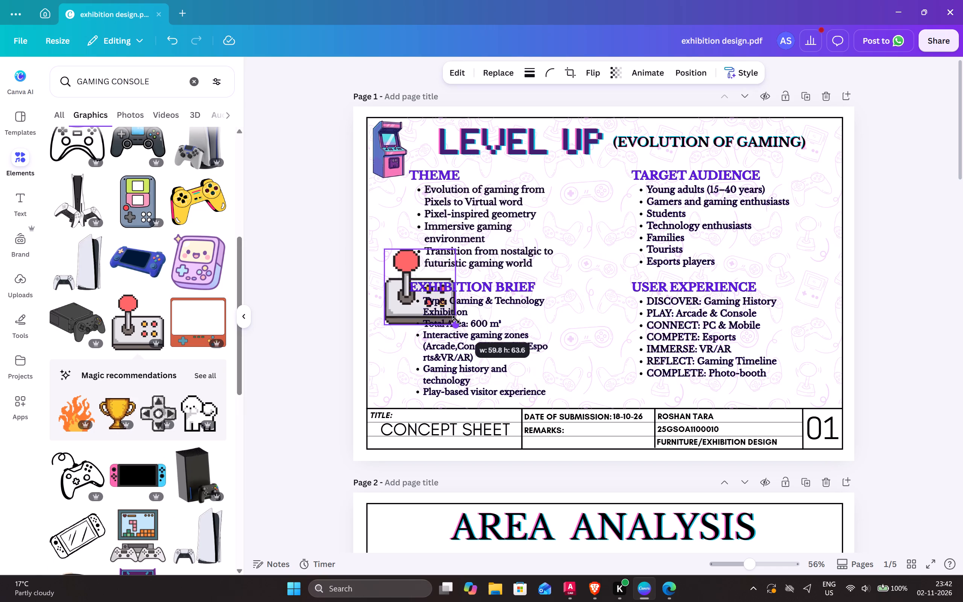
{"action": "left_click_drag", "start_coordinate": [456, 319], "coordinate": [427, 286]}
{"action": "left_click_drag", "start_coordinate": [394, 265], "coordinate": [386, 375]}
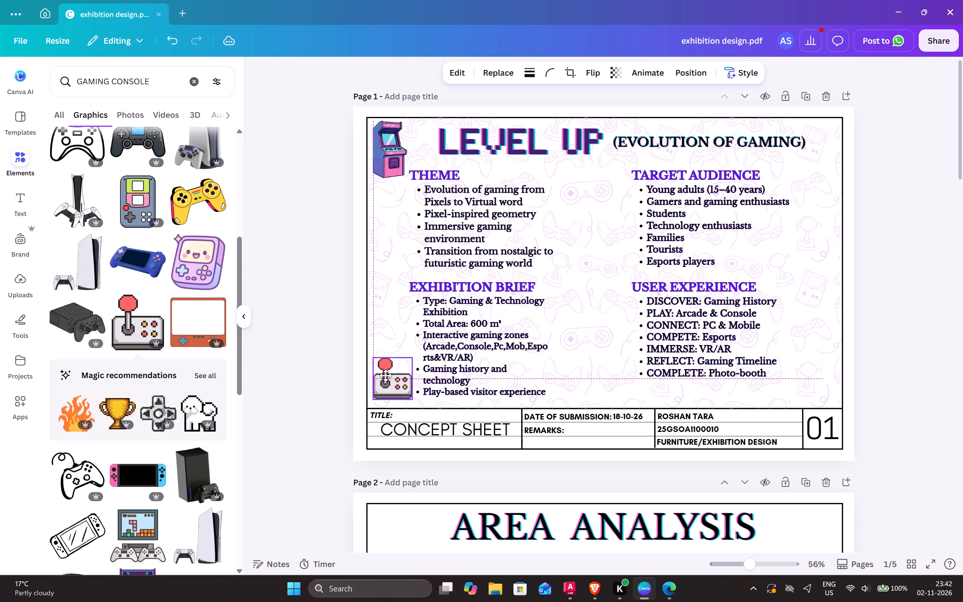
{"action": "left_click_drag", "start_coordinate": [386, 375], "coordinate": [383, 380]}
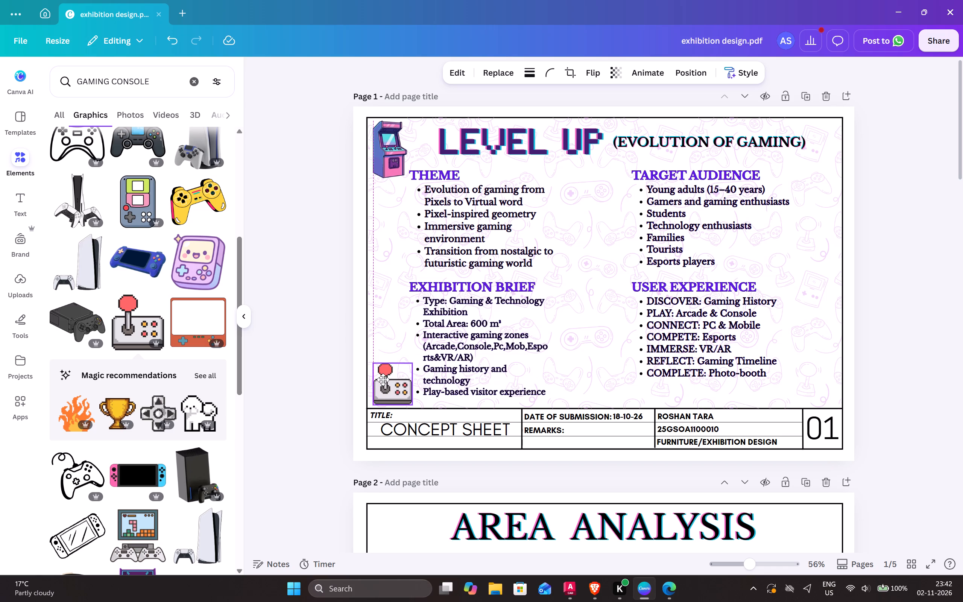
Nudge the joystick graphic slightly to fine-tune its position in the left margin above the title block.
{"action": "left_click_drag", "start_coordinate": [383, 380], "coordinate": [383, 379]}
{"action": "left_click", "coordinate": [907, 273]}
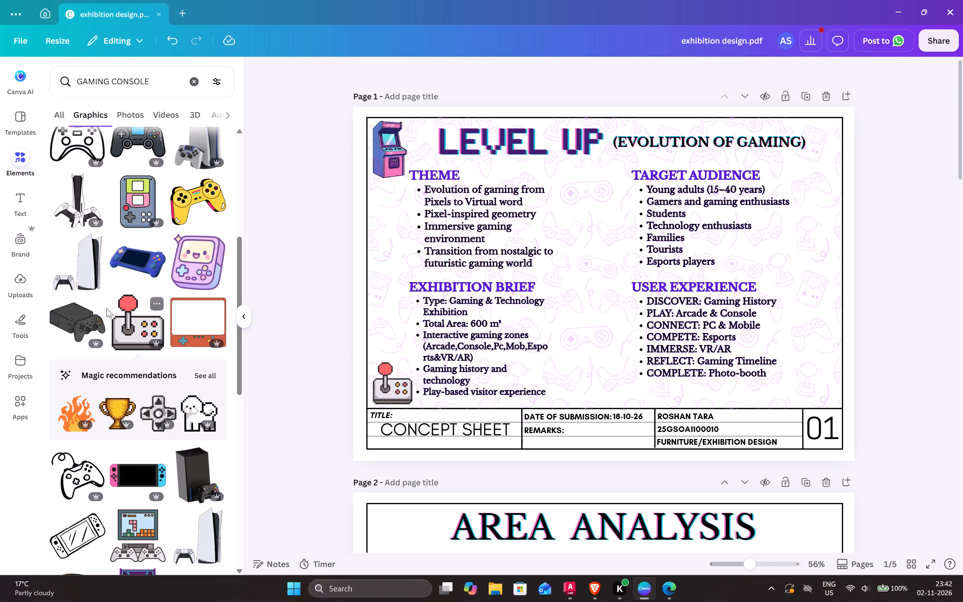
Insert the black console-with-controller graphic, shrink it and place it in the Concept Sheet's lower-right corner, just above the page number 01.
{"action": "left_click", "coordinate": [73, 318]}
{"action": "left_click_drag", "start_coordinate": [611, 285], "coordinate": [667, 333]}
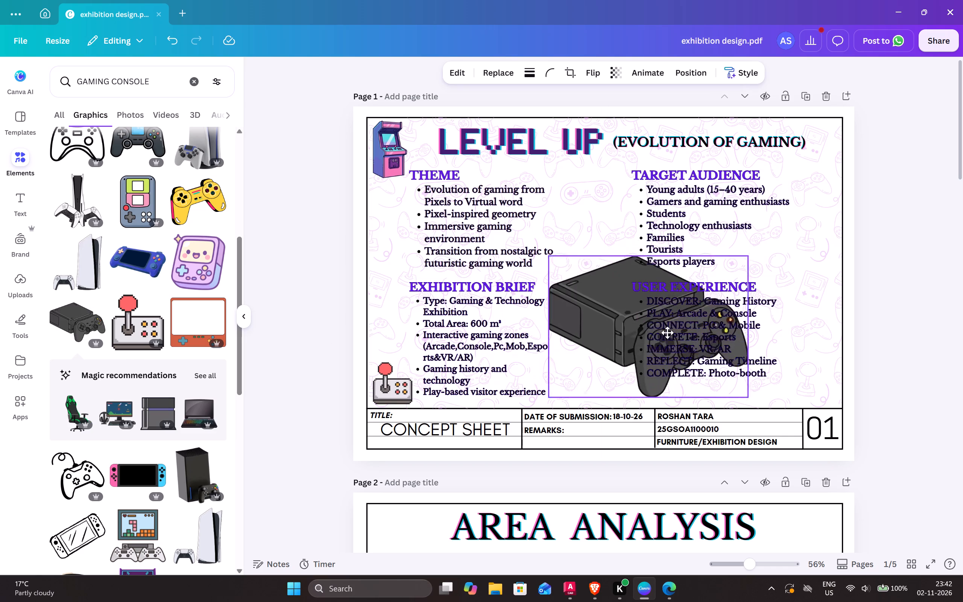
{"action": "left_click_drag", "start_coordinate": [667, 333], "coordinate": [765, 356]}
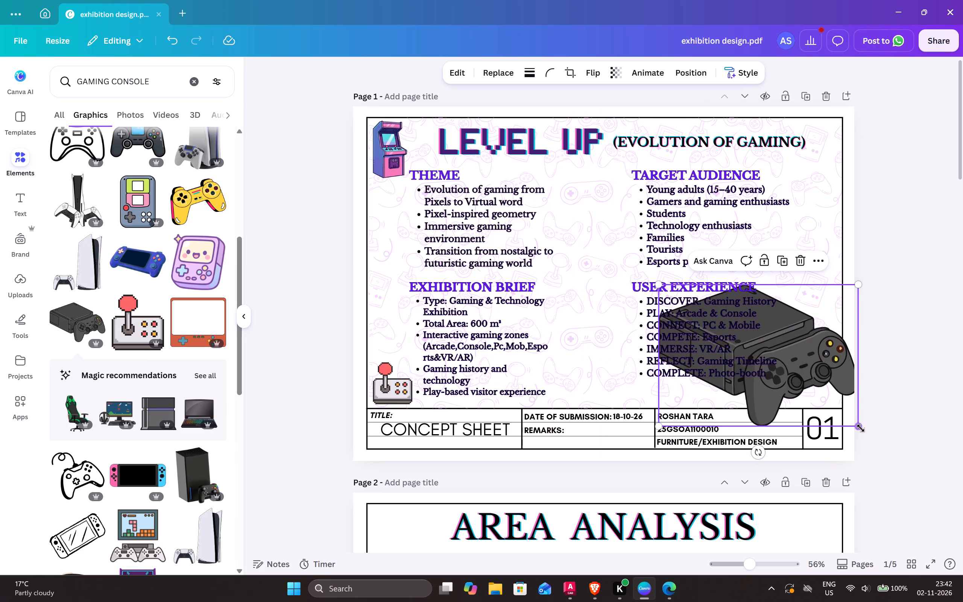
{"action": "left_click_drag", "start_coordinate": [860, 427], "coordinate": [743, 349]}
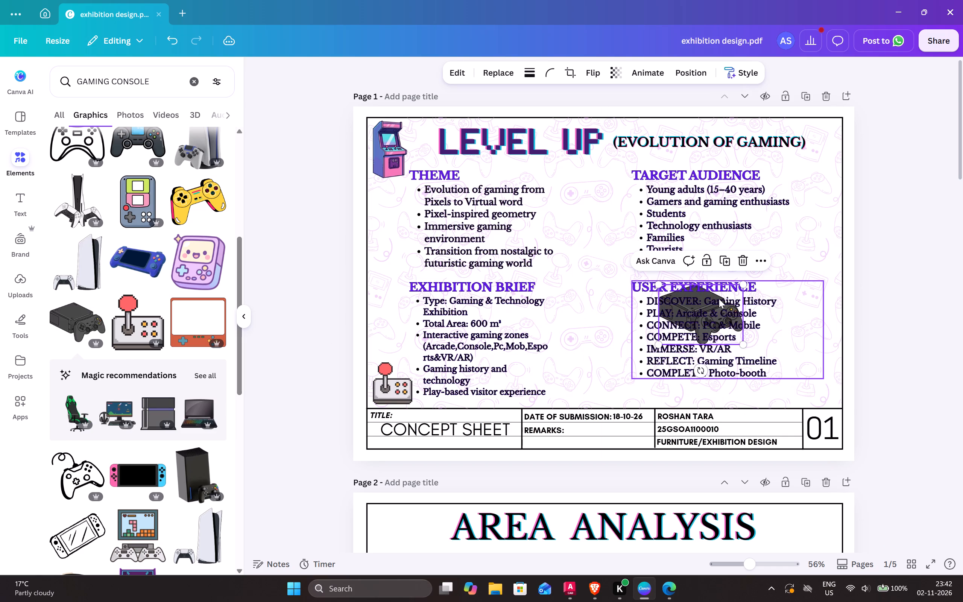
{"action": "left_click_drag", "start_coordinate": [731, 310], "coordinate": [816, 368]}
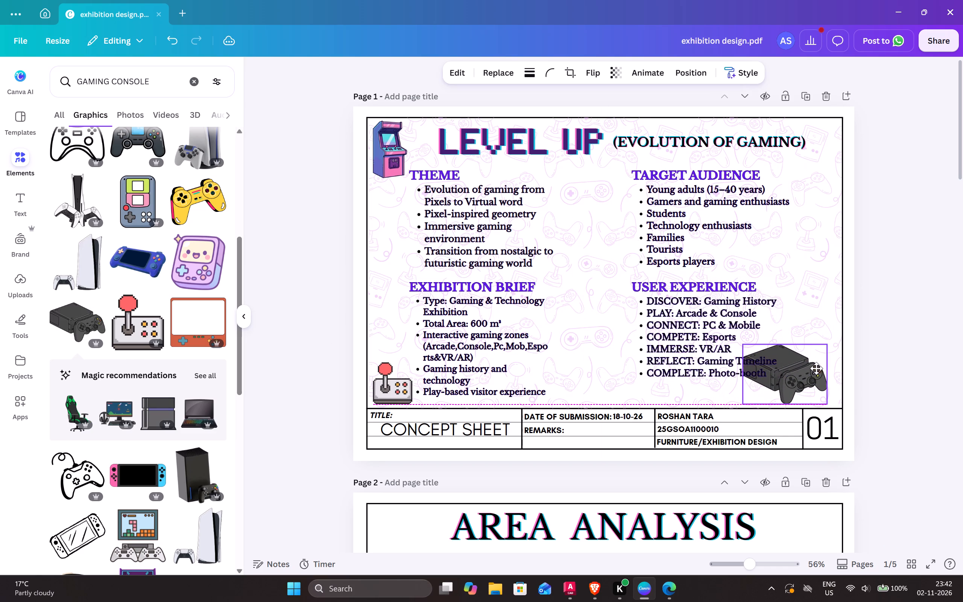
{"action": "left_click_drag", "start_coordinate": [816, 368], "coordinate": [824, 372]}
{"action": "left_click_drag", "start_coordinate": [834, 402], "coordinate": [814, 379]}
{"action": "left_click_drag", "start_coordinate": [796, 362], "coordinate": [814, 383]}
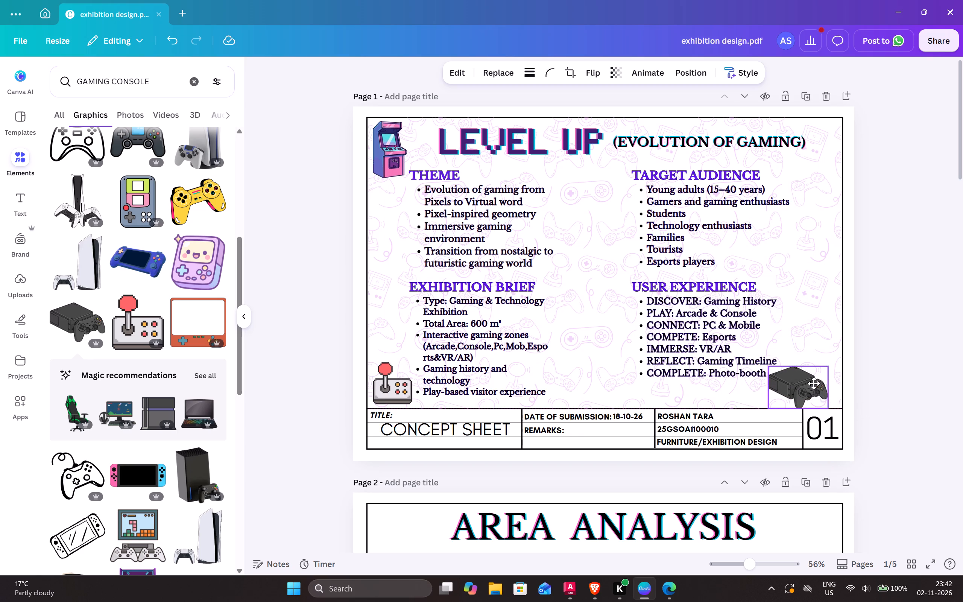
{"action": "left_click_drag", "start_coordinate": [814, 383], "coordinate": [827, 383]}
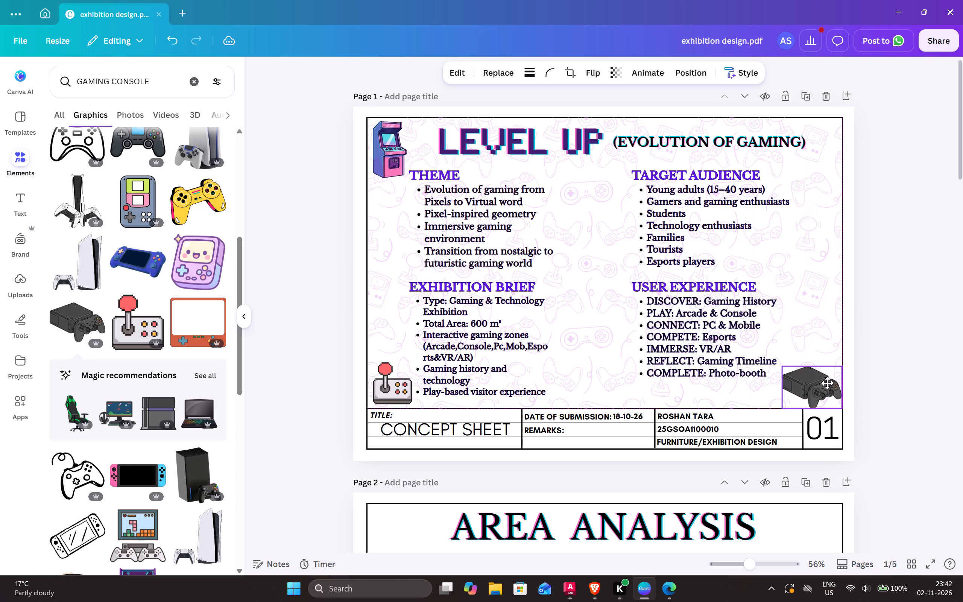
{"action": "left_click_drag", "start_coordinate": [827, 383], "coordinate": [825, 381]}
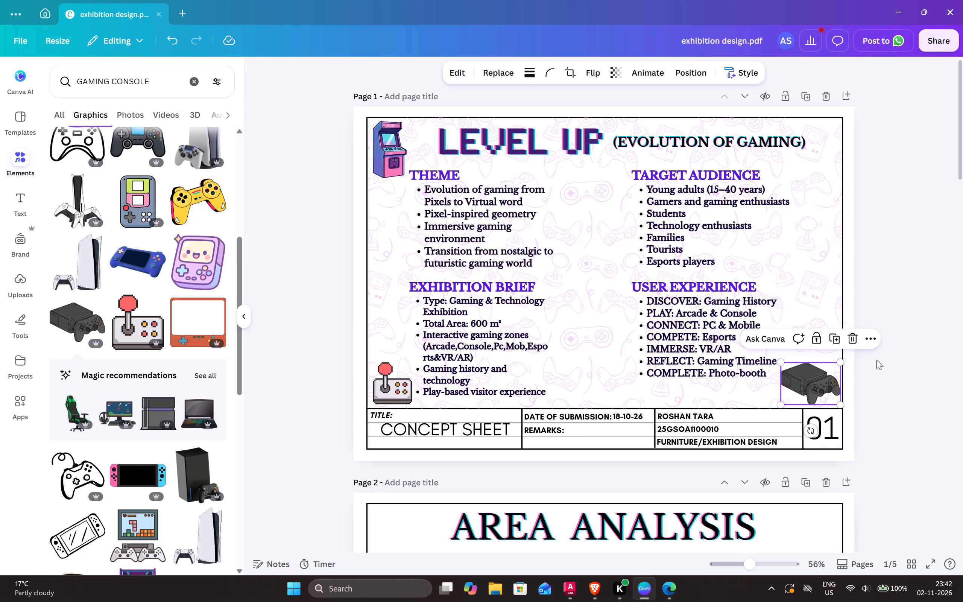
{"action": "left_click", "coordinate": [876, 360]}
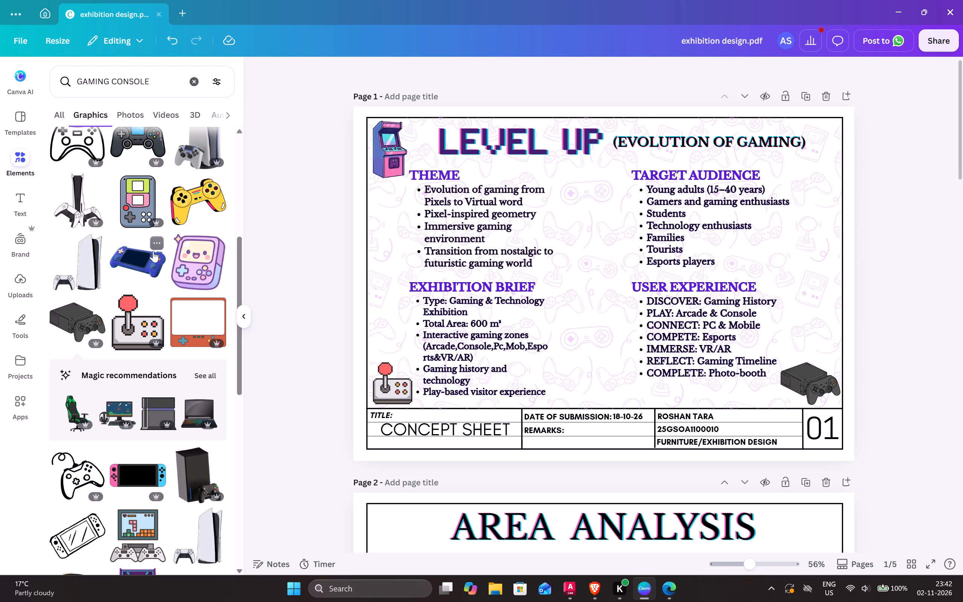
Look through the remaining gaming console graphics and examine the floor plan on the Area Analysis page.
{"action": "scroll", "coordinate": [153, 251], "scroll_direction": "down", "scroll_amount": 7}
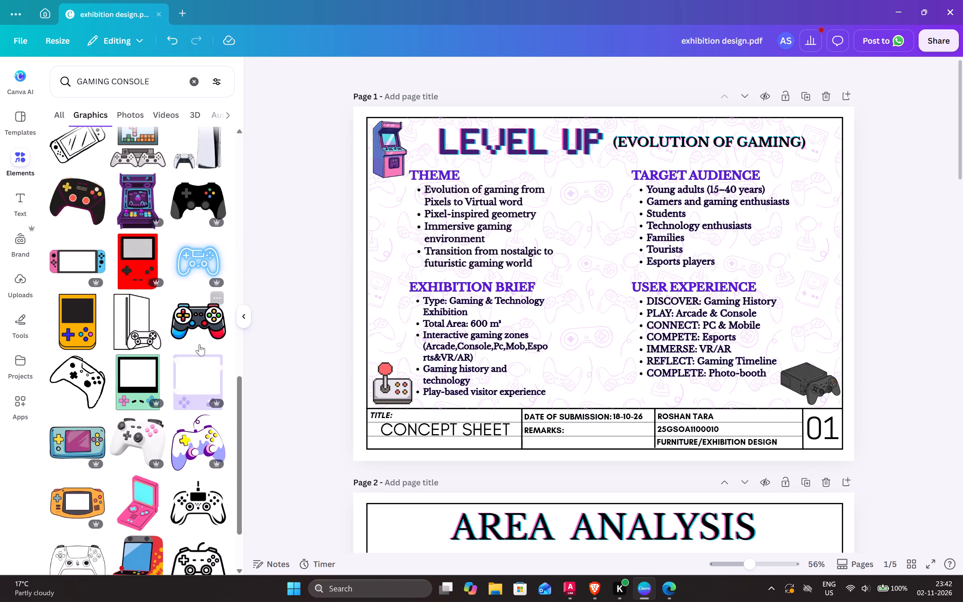
{"action": "scroll", "coordinate": [176, 407], "scroll_direction": "down", "scroll_amount": 8}
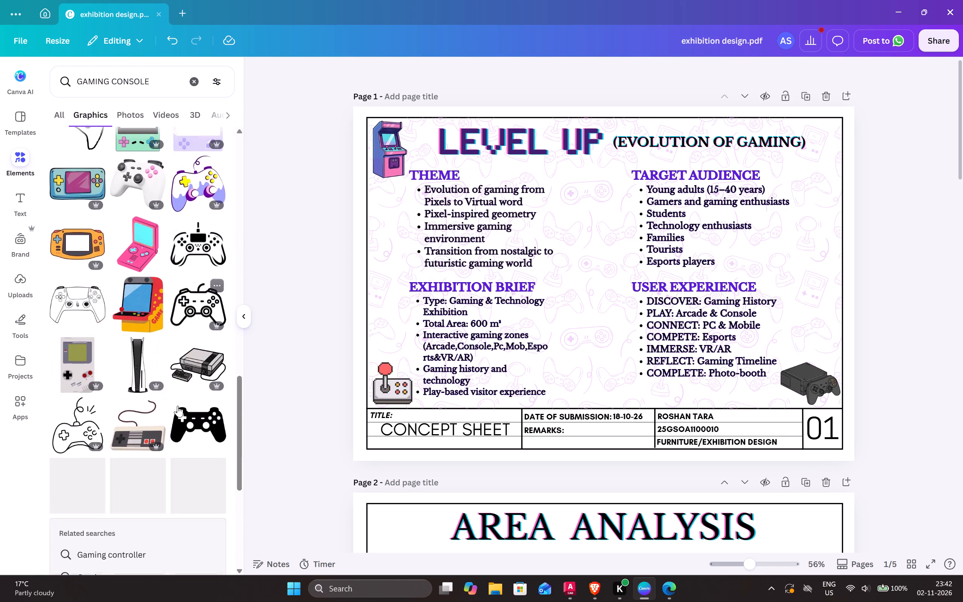
{"action": "scroll", "coordinate": [183, 362], "scroll_direction": "up", "scroll_amount": 10}
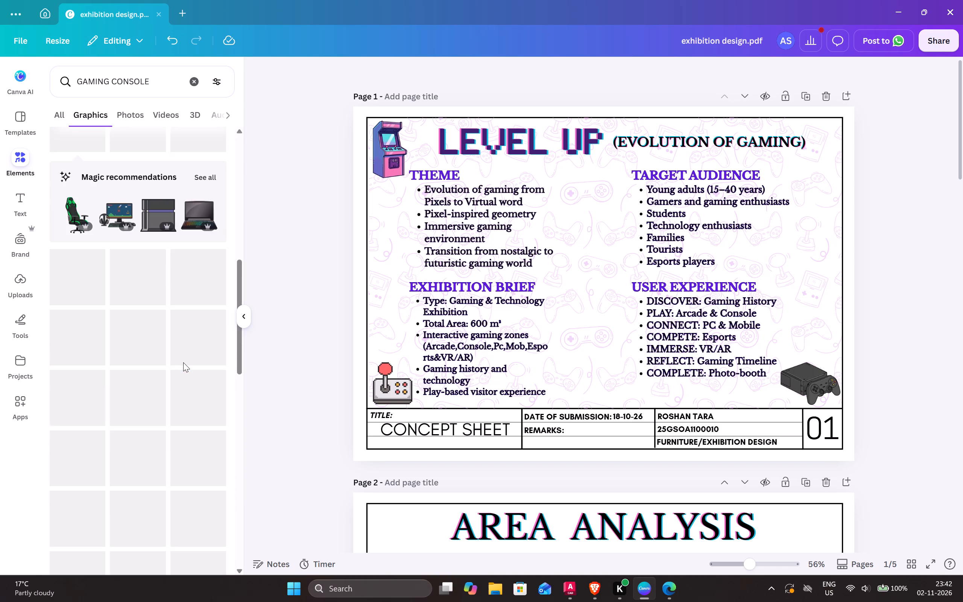
{"action": "scroll", "coordinate": [183, 362], "scroll_direction": "up", "scroll_amount": 5}
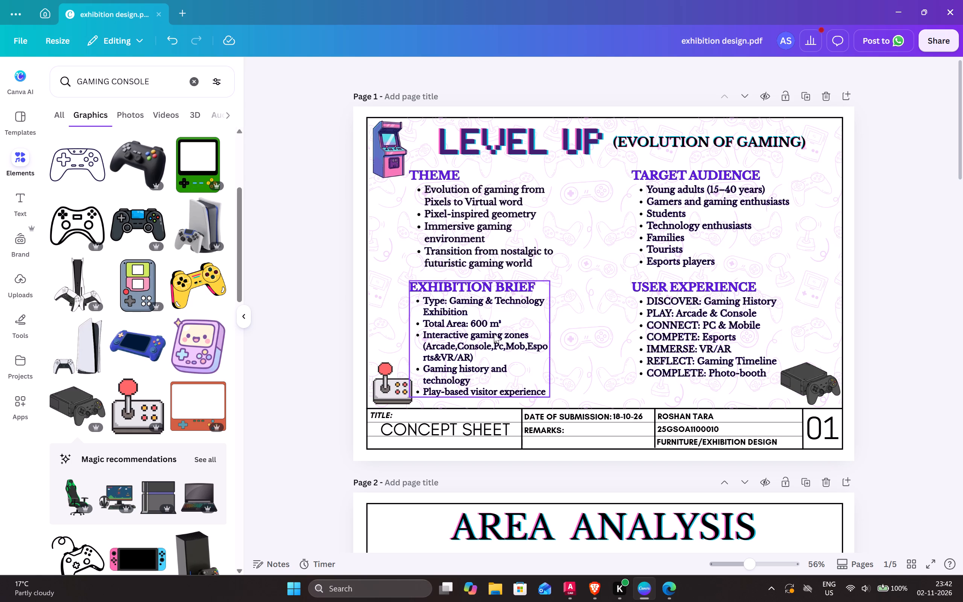
{"action": "scroll", "coordinate": [322, 299], "scroll_direction": "down", "scroll_amount": 7}
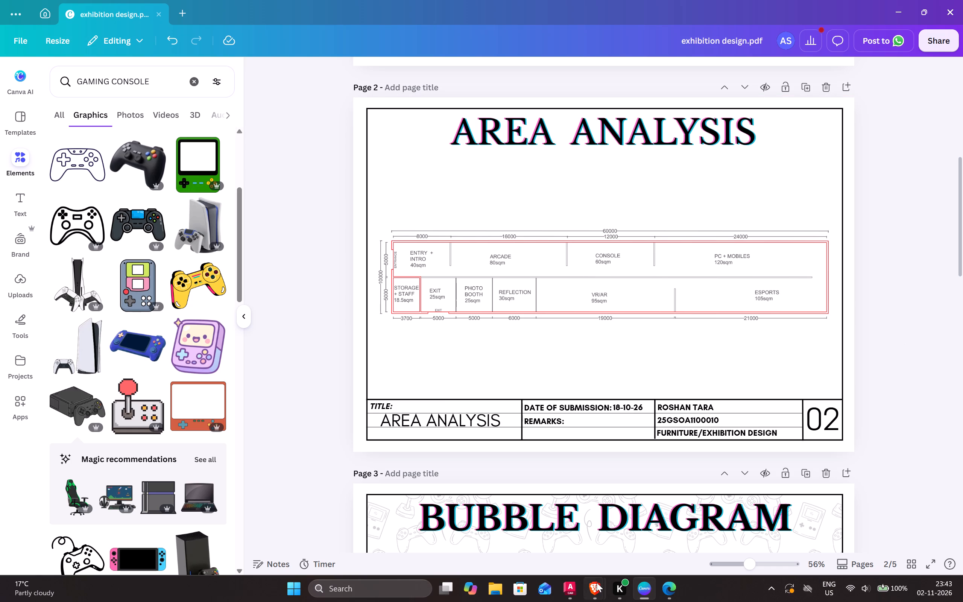
Switch to the EXHIBITION drawing in AutoCAD and try to measure the partition between ENTRY + INTRO and ARCADE.
{"action": "left_click", "coordinate": [575, 592]}
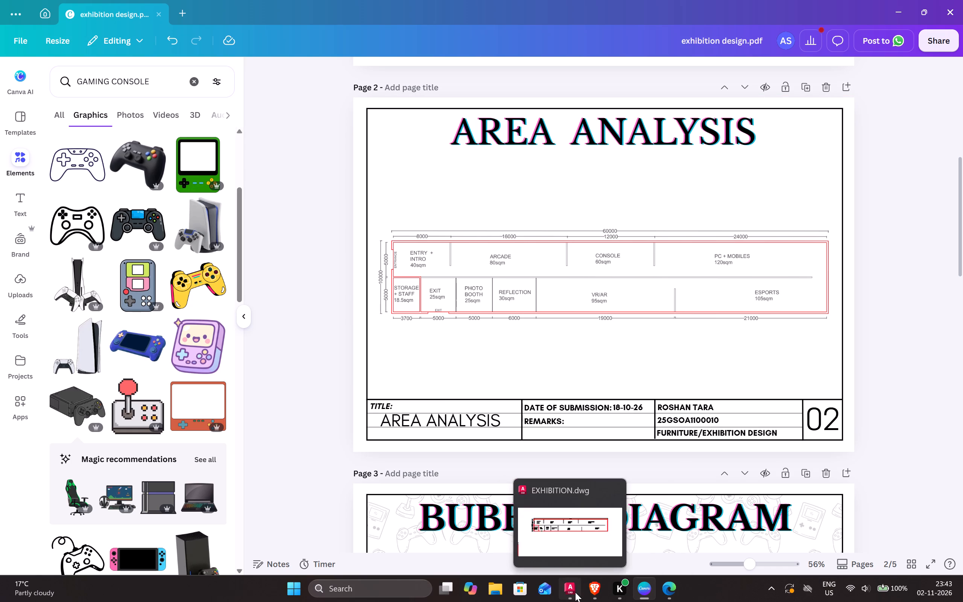
{"action": "scroll", "coordinate": [344, 355], "scroll_direction": "down", "scroll_amount": 3}
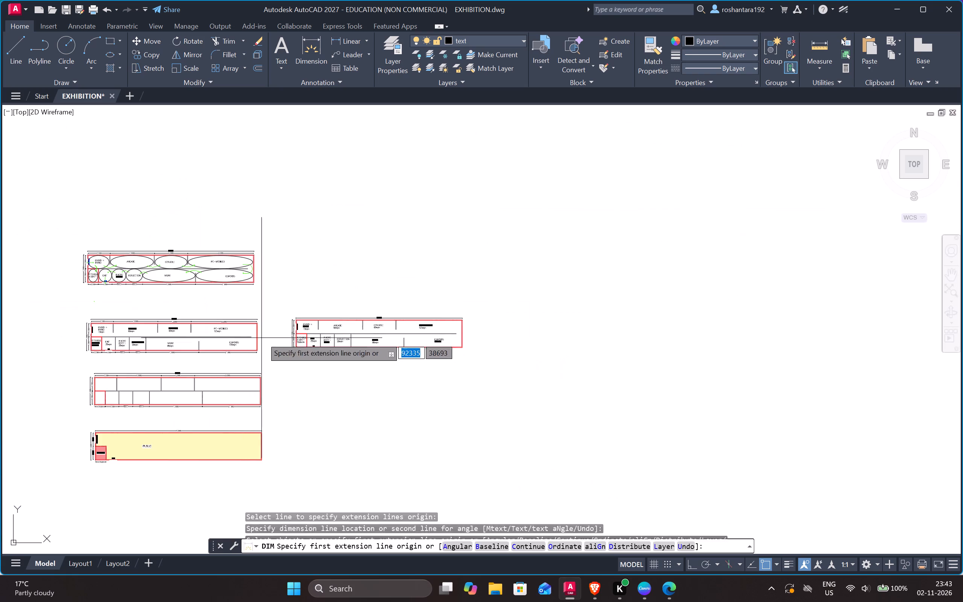
{"action": "scroll", "coordinate": [267, 338], "scroll_direction": "up", "scroll_amount": 5}
{"action": "middle_click_drag", "start_coordinate": [607, 265], "coordinate": [248, 387]}
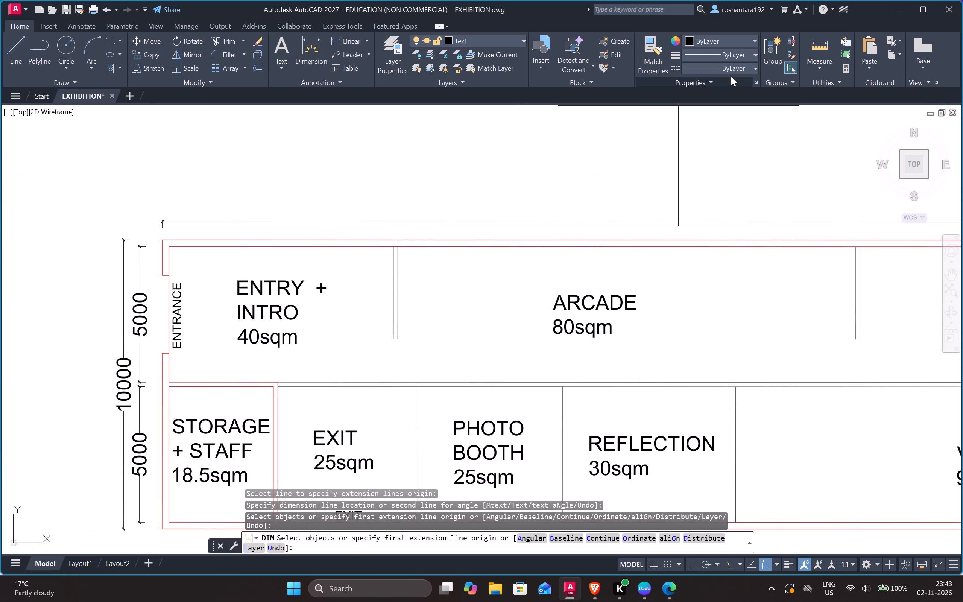
{"action": "left_click", "coordinate": [805, 55]}
{"action": "left_click", "coordinate": [823, 70]}
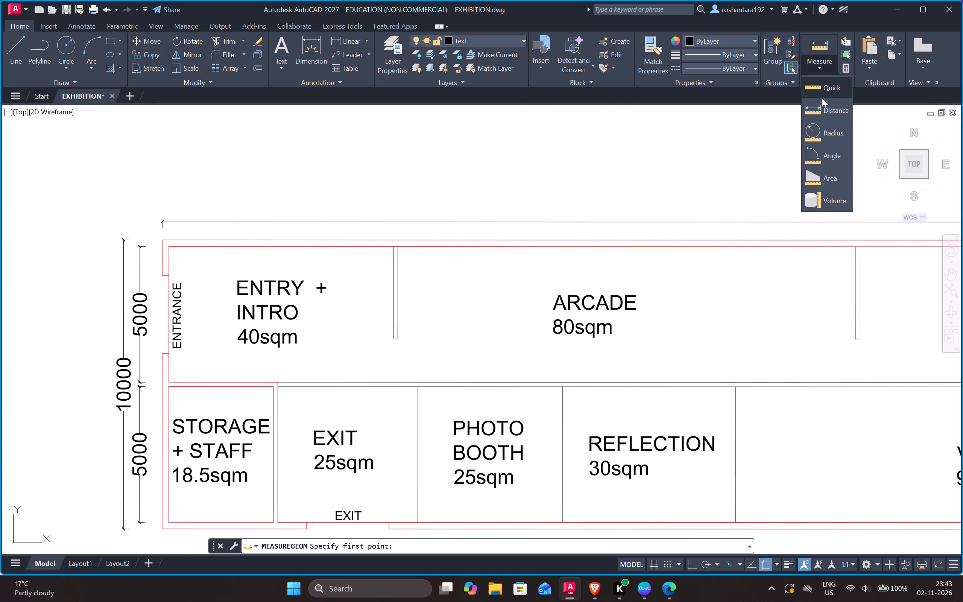
{"action": "left_click", "coordinate": [813, 117]}
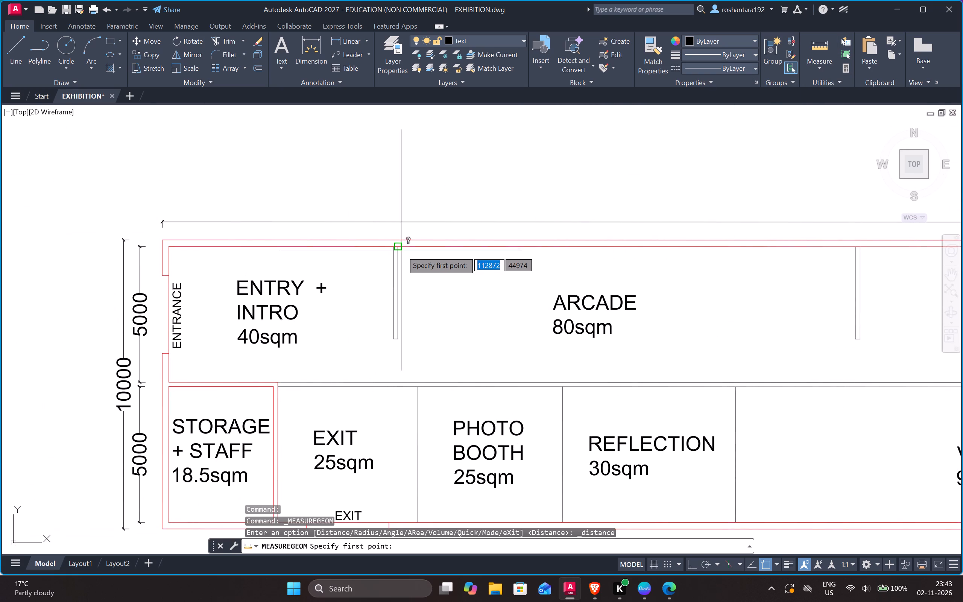
{"action": "left_click", "coordinate": [398, 248]}
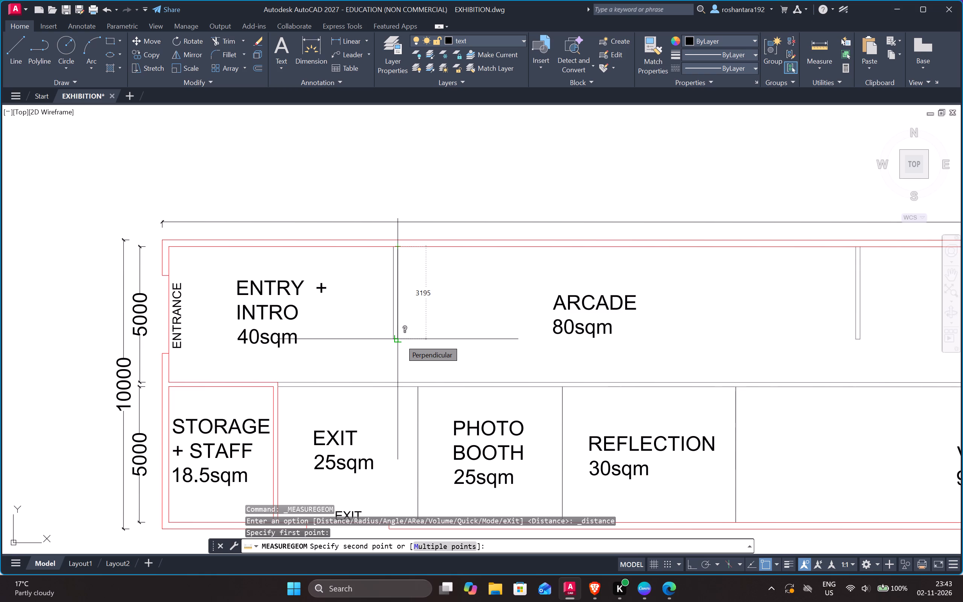
{"action": "key", "text": "Escape"}
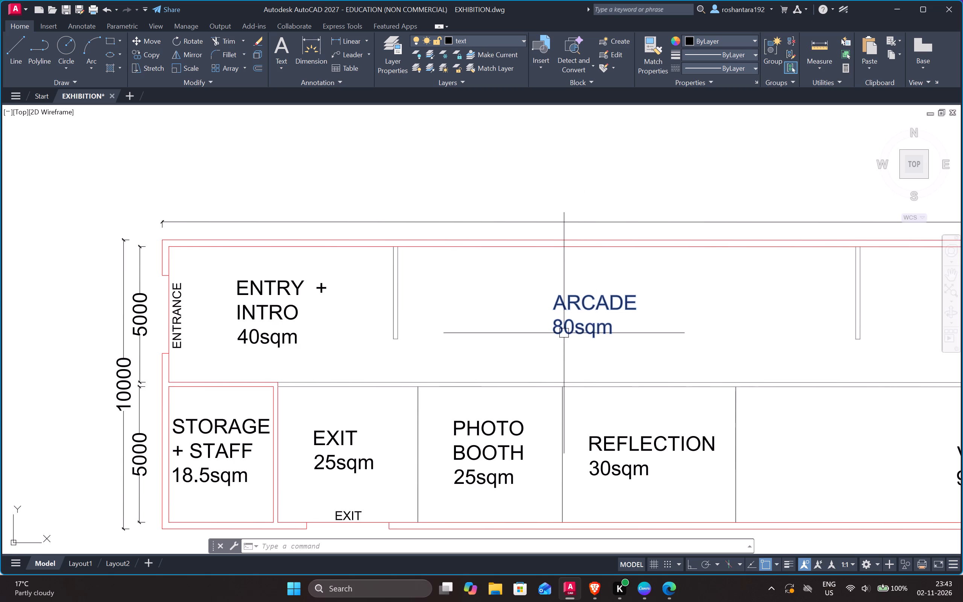
In the standalone plan copy, stretch both lines of the partition between ENTRY + INTRO and ARCADE down to the central wall.
{"action": "scroll", "coordinate": [561, 334], "scroll_direction": "down", "scroll_amount": 2}
{"action": "scroll", "coordinate": [567, 450], "scroll_direction": "down", "scroll_amount": 1}
{"action": "middle_click_drag", "start_coordinate": [573, 450], "coordinate": [551, 429]}
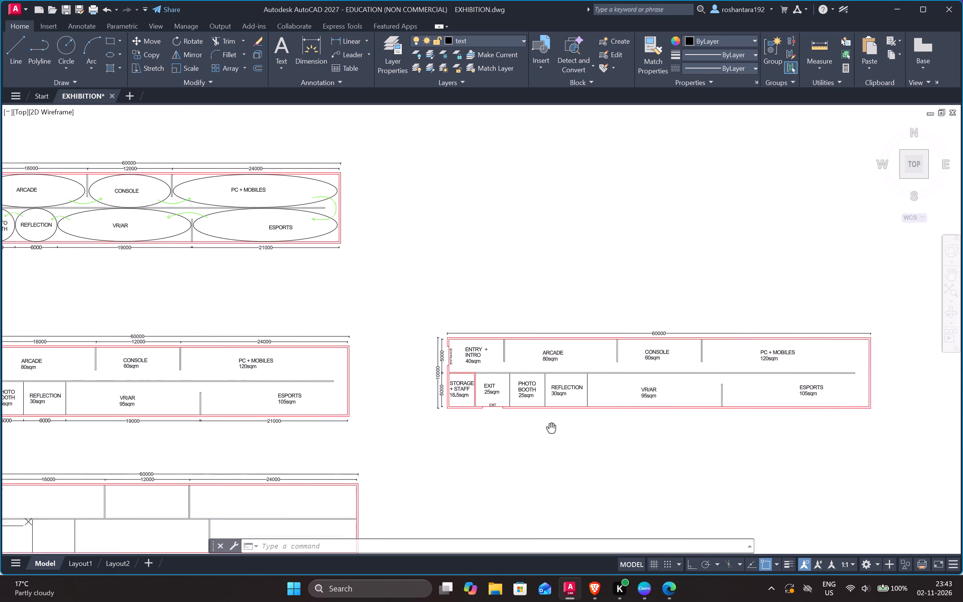
{"action": "middle_click_drag", "start_coordinate": [551, 429], "coordinate": [446, 365]}
{"action": "scroll", "coordinate": [455, 333], "scroll_direction": "up", "scroll_amount": 2}
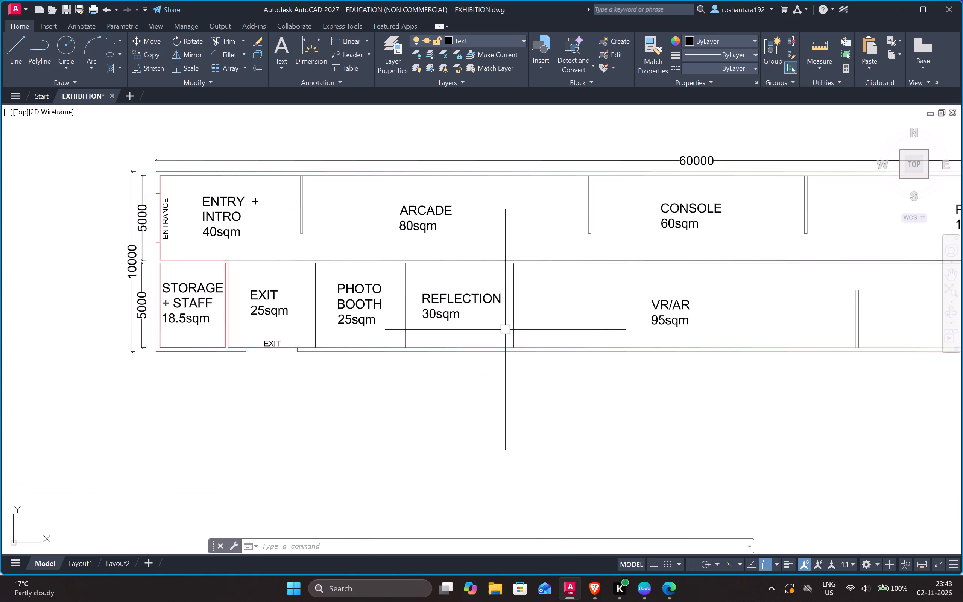
{"action": "scroll", "coordinate": [505, 330], "scroll_direction": "down", "scroll_amount": 1}
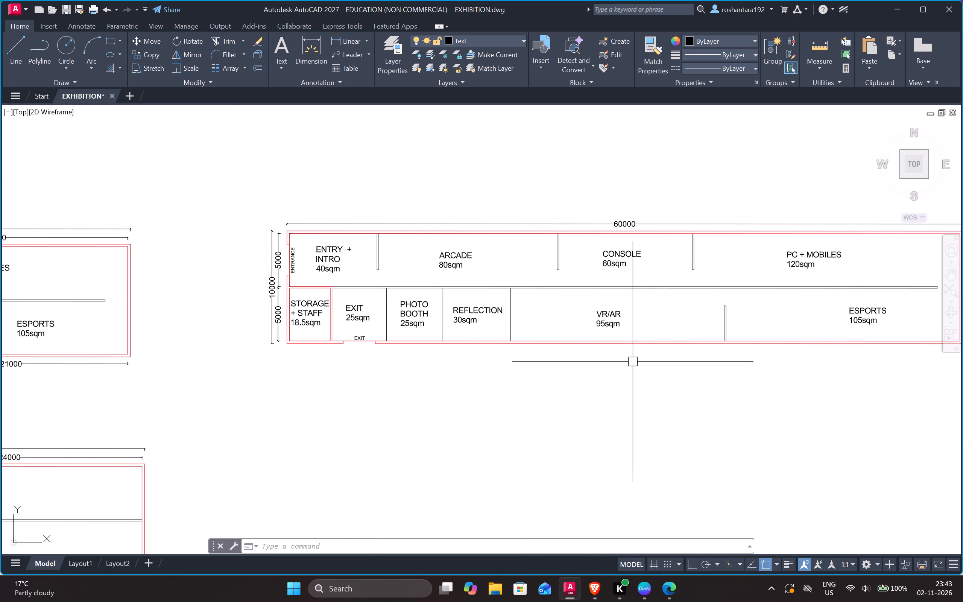
{"action": "middle_click_drag", "start_coordinate": [544, 306], "coordinate": [361, 334]}
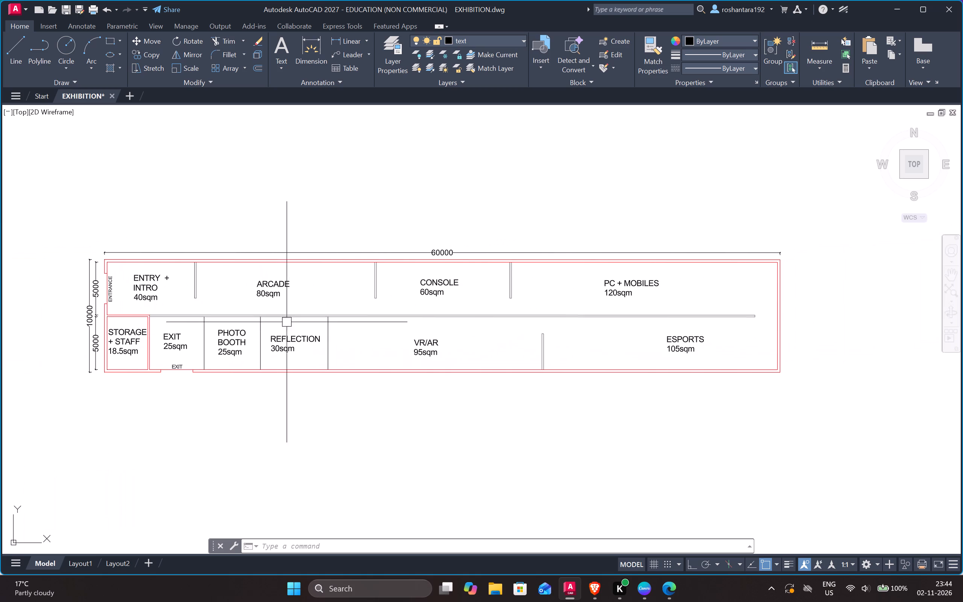
{"action": "scroll", "coordinate": [281, 315], "scroll_direction": "up", "scroll_amount": 1}
{"action": "middle_click_drag", "start_coordinate": [281, 315], "coordinate": [445, 298]}
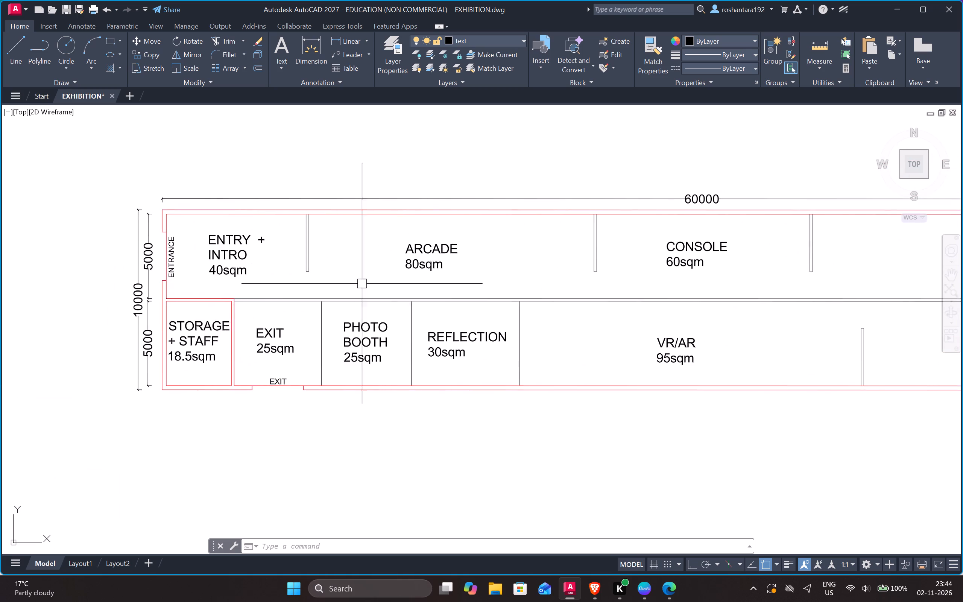
{"action": "scroll", "coordinate": [345, 269], "scroll_direction": "up", "scroll_amount": 1}
{"action": "middle_click_drag", "start_coordinate": [345, 269], "coordinate": [407, 315]}
{"action": "scroll", "coordinate": [383, 313], "scroll_direction": "up", "scroll_amount": 1}
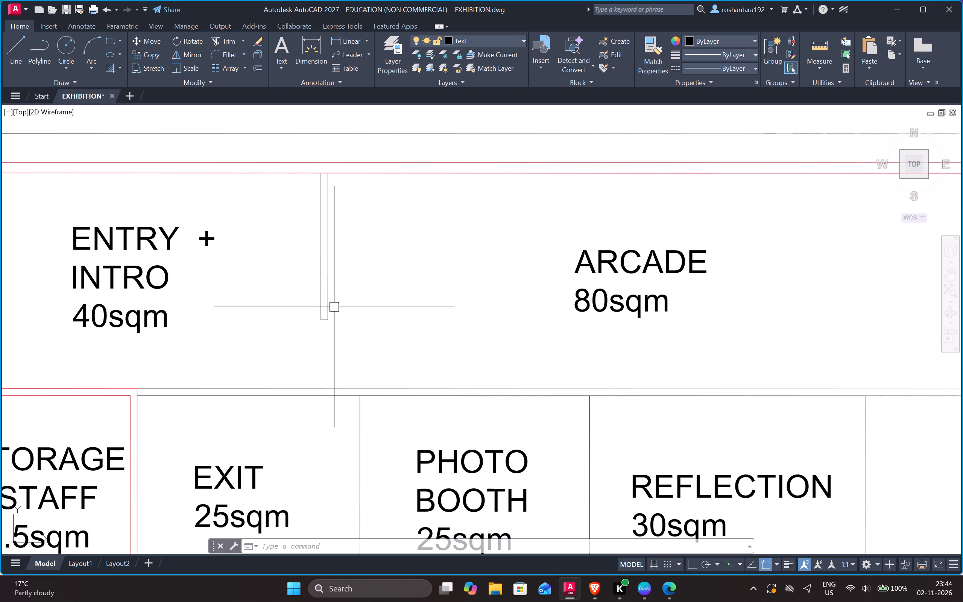
{"action": "left_click", "coordinate": [327, 303]}
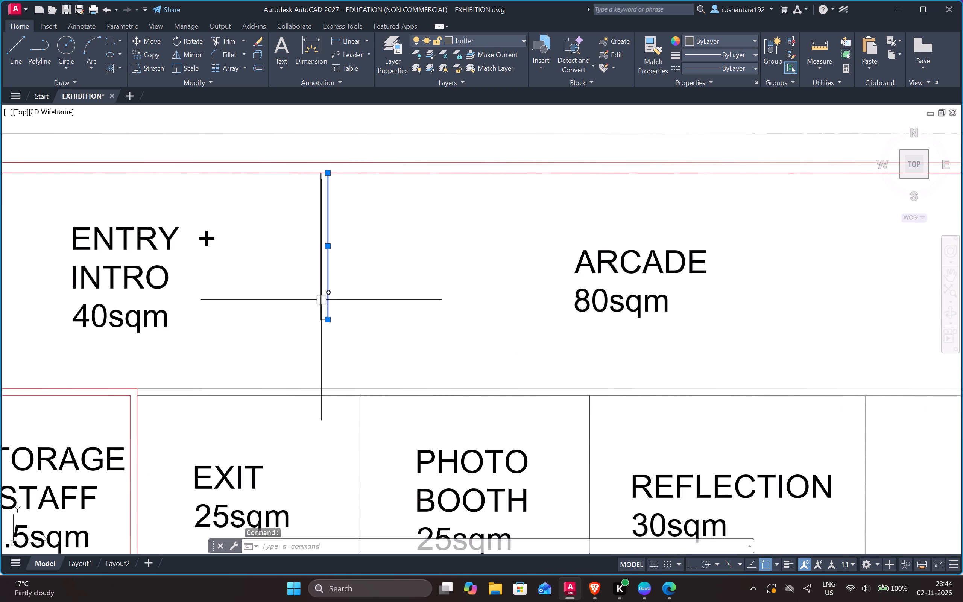
{"action": "left_click", "coordinate": [321, 300]}
{"action": "left_click", "coordinate": [330, 320]}
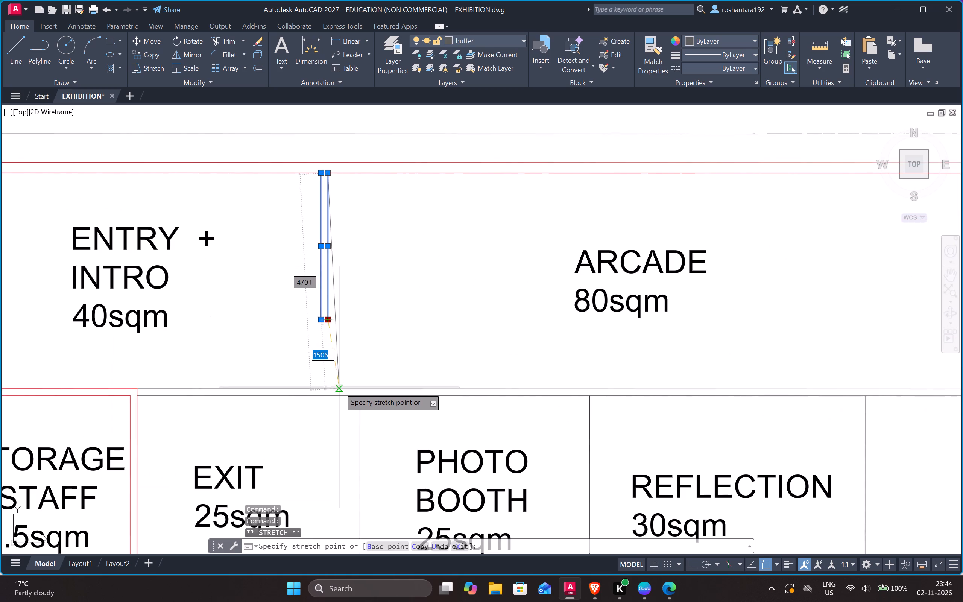
{"action": "left_click", "coordinate": [331, 388]}
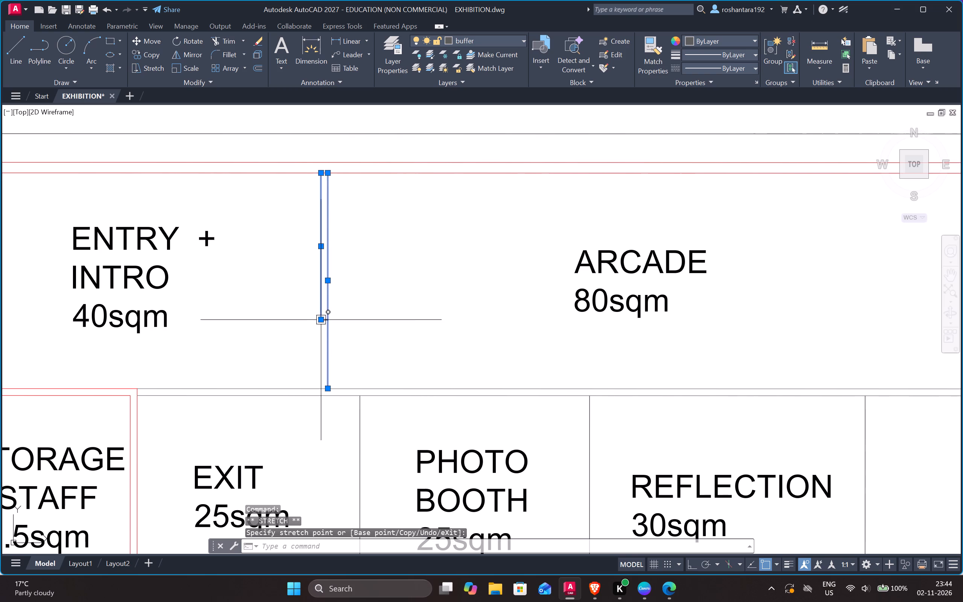
{"action": "left_click", "coordinate": [320, 319]}
{"action": "left_click", "coordinate": [322, 387]}
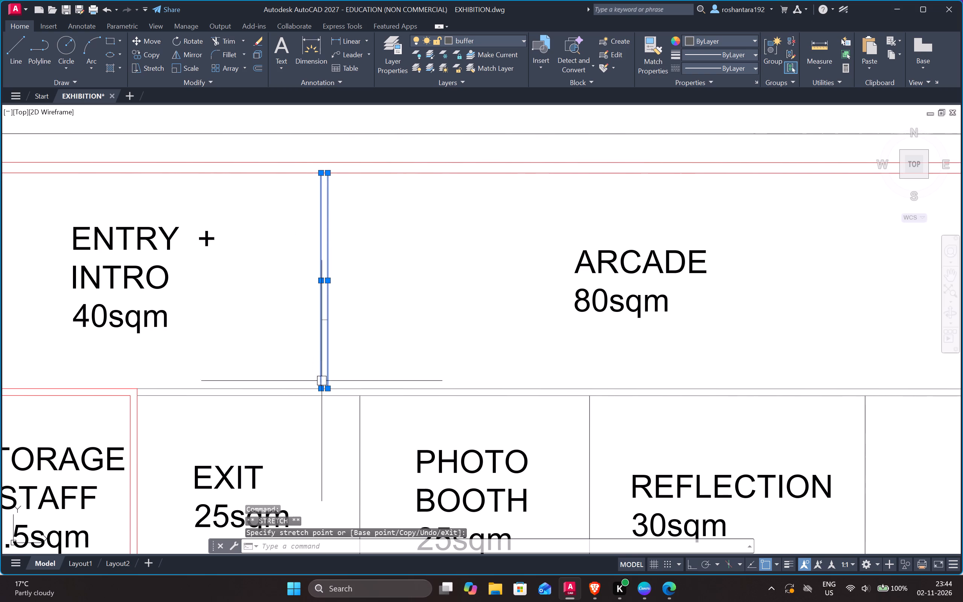
{"action": "key", "text": "Escape"}
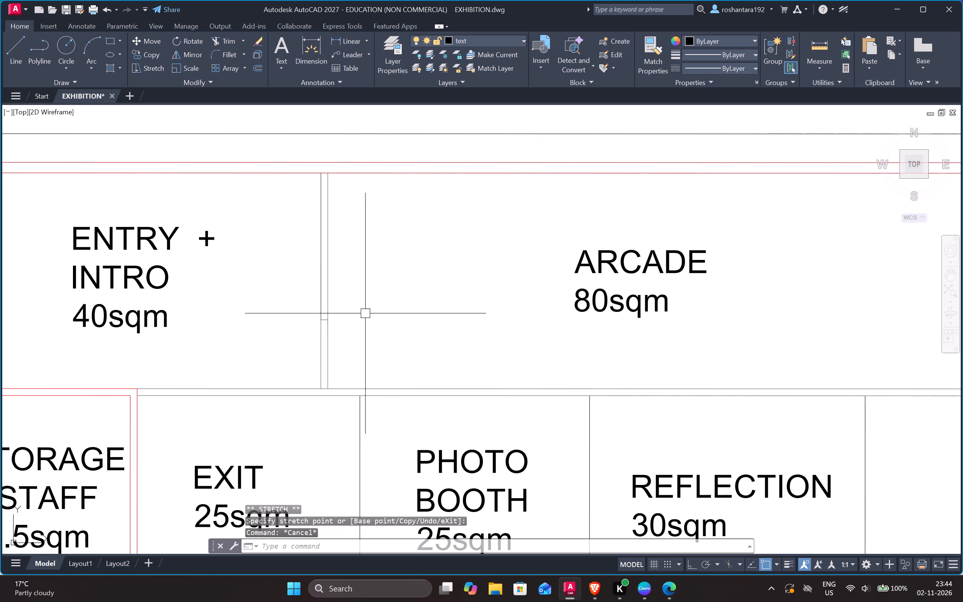
Erase the short leftover end line crossing the lengthened partition between ENTRY + INTRO and ARCADE.
{"action": "left_click", "coordinate": [323, 319]}
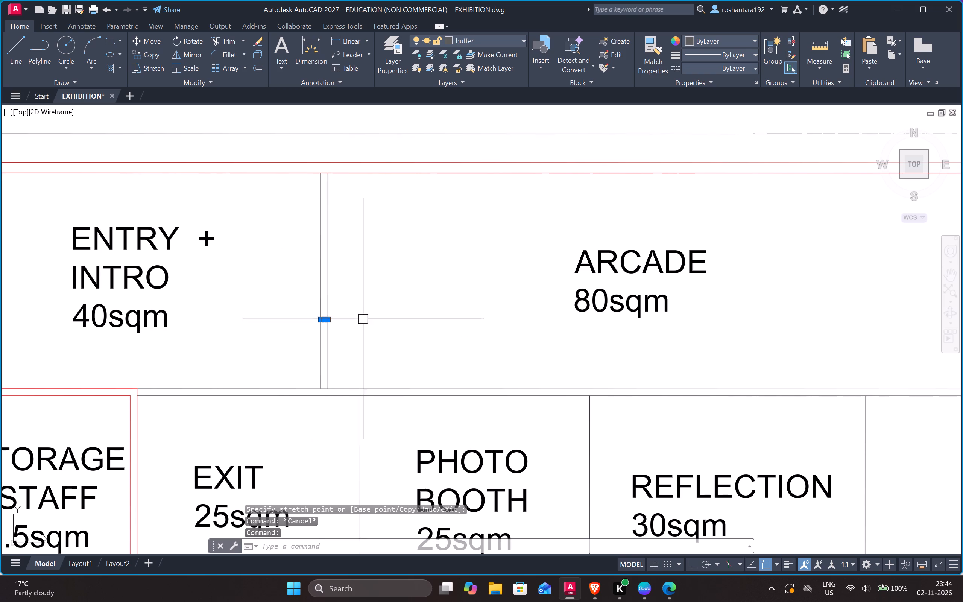
{"action": "key", "text": "Delete"}
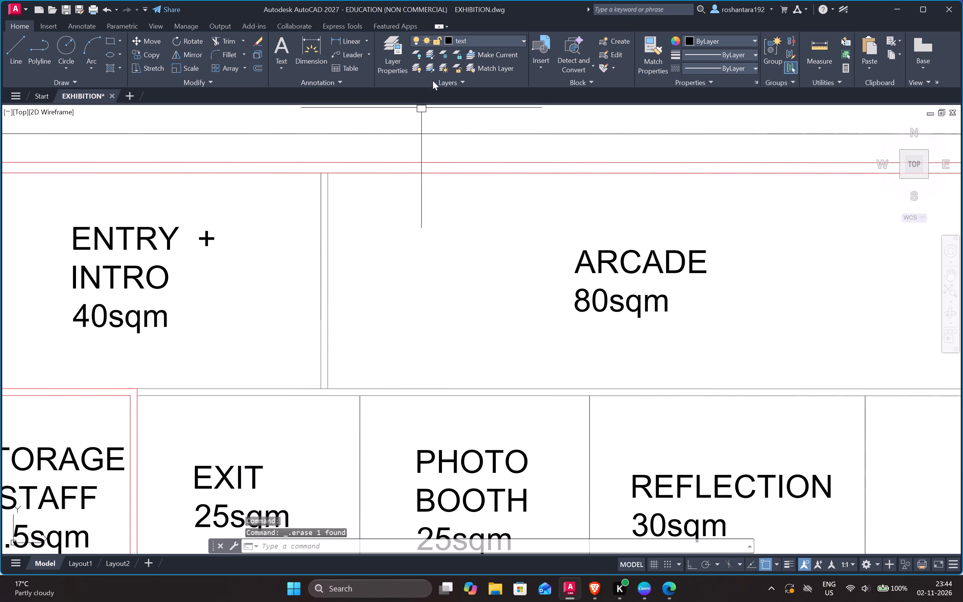
Make the buffer layer current and draw a short line across the top end of the partition between ENTRY + INTRO and ARCADE.
{"action": "left_click", "coordinate": [469, 46]}
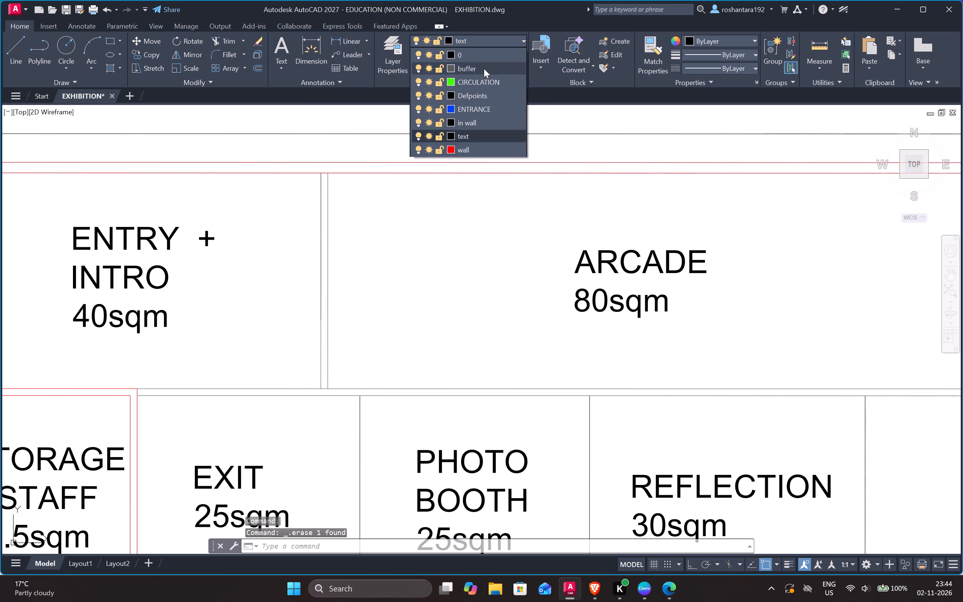
{"action": "left_click", "coordinate": [484, 68]}
{"action": "key", "text": "l"}
{"action": "key", "text": "Return"}
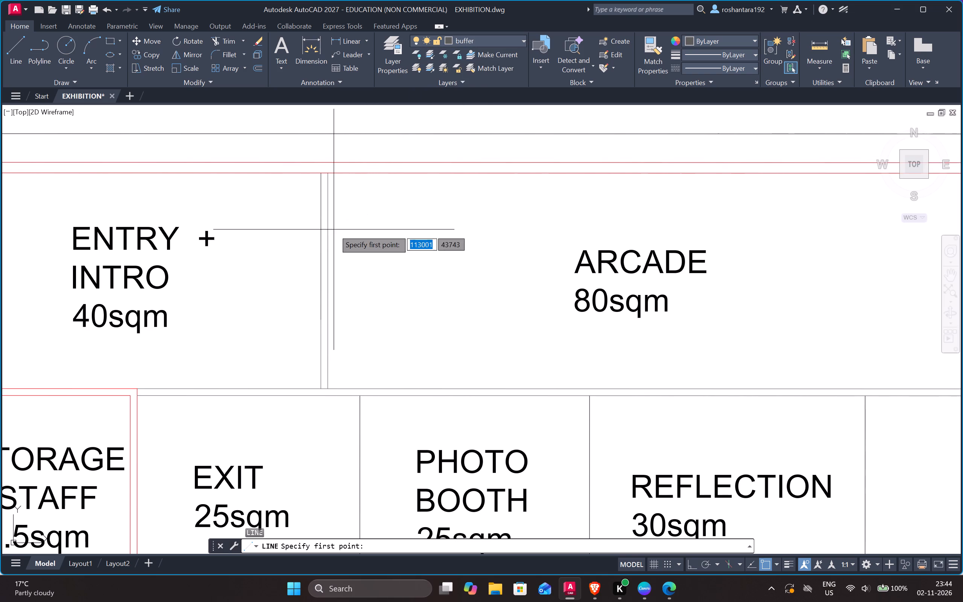
{"action": "left_click", "coordinate": [322, 175]}
{"action": "left_click", "coordinate": [329, 175]}
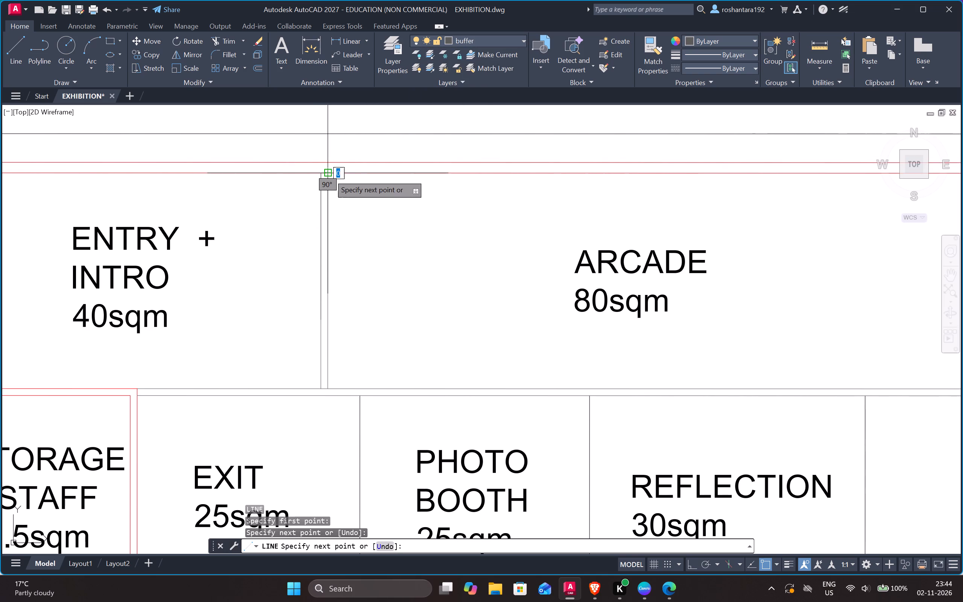
{"action": "key", "text": "Escape"}
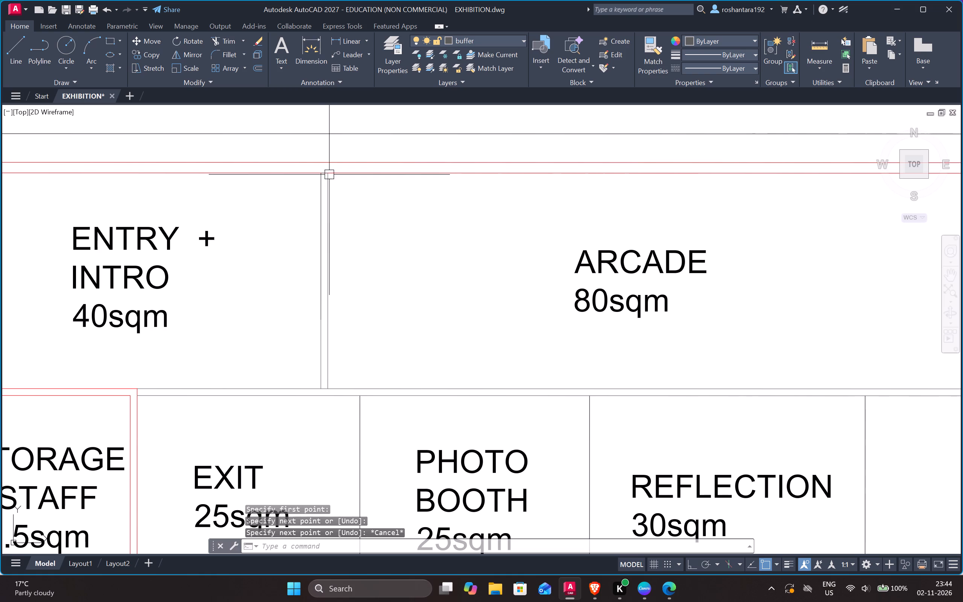
Offset the short cross line down the partition between ENTRY + INTRO and ARCADE twice, at successive spacings of 1500.
{"action": "left_click", "coordinate": [324, 175]}
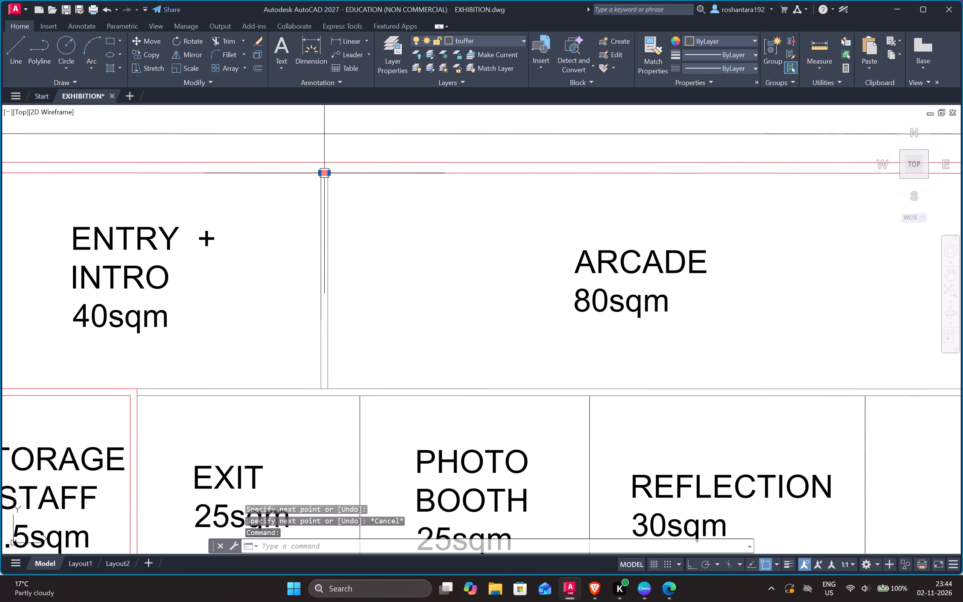
{"action": "key", "text": "o"}
{"action": "key", "text": "Return"}
{"action": "type", "text": "15000"}
{"action": "key", "text": "Return"}
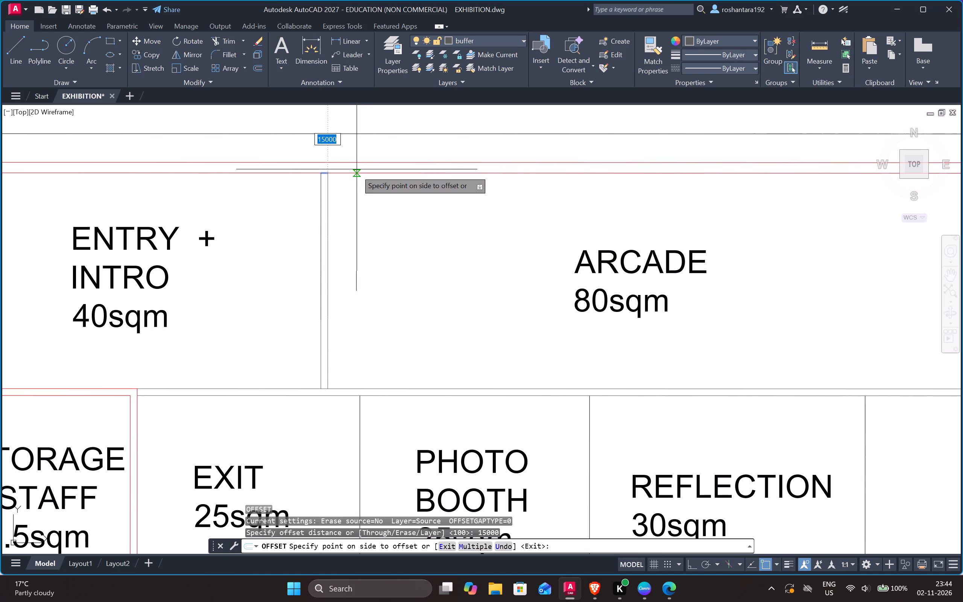
{"action": "type", "text": "1500"}
{"action": "key", "text": "Return"}
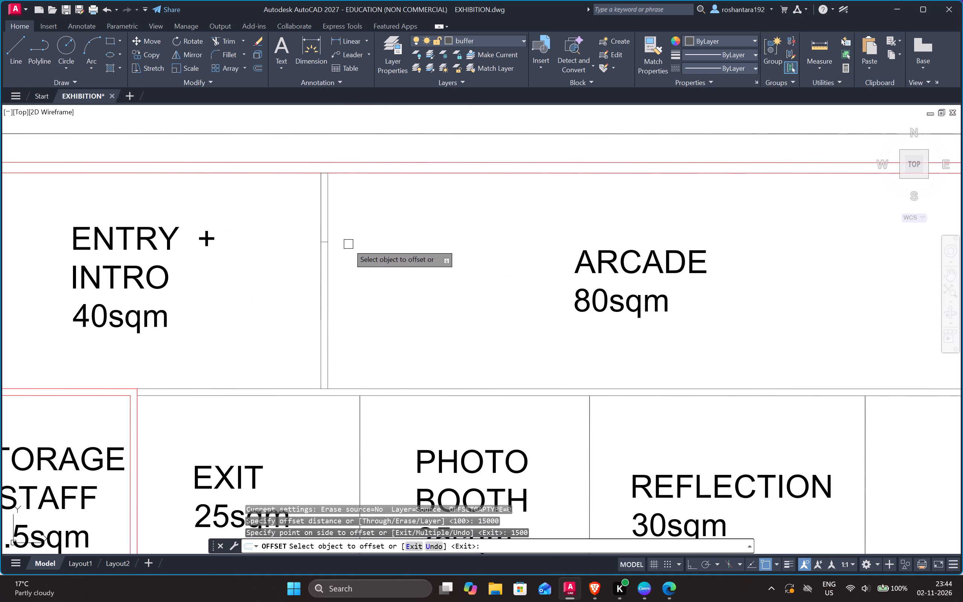
{"action": "left_click", "coordinate": [326, 242]}
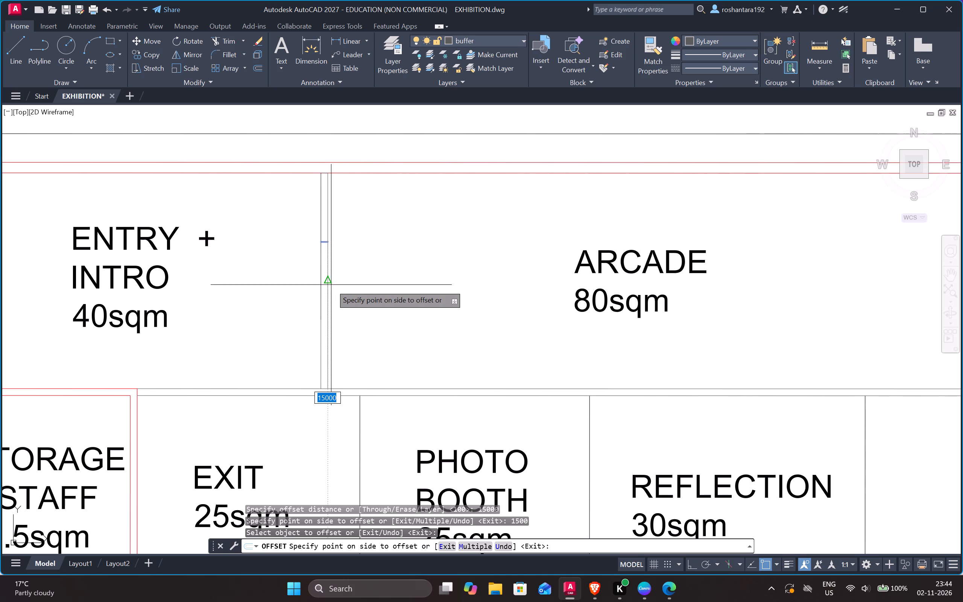
{"action": "type", "text": "1500"}
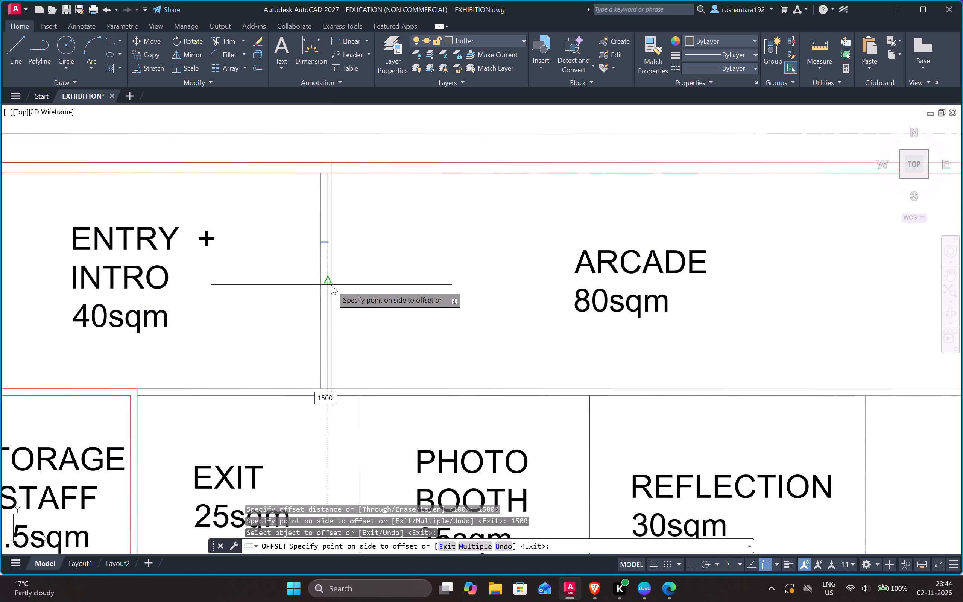
{"action": "key", "text": "Return"}
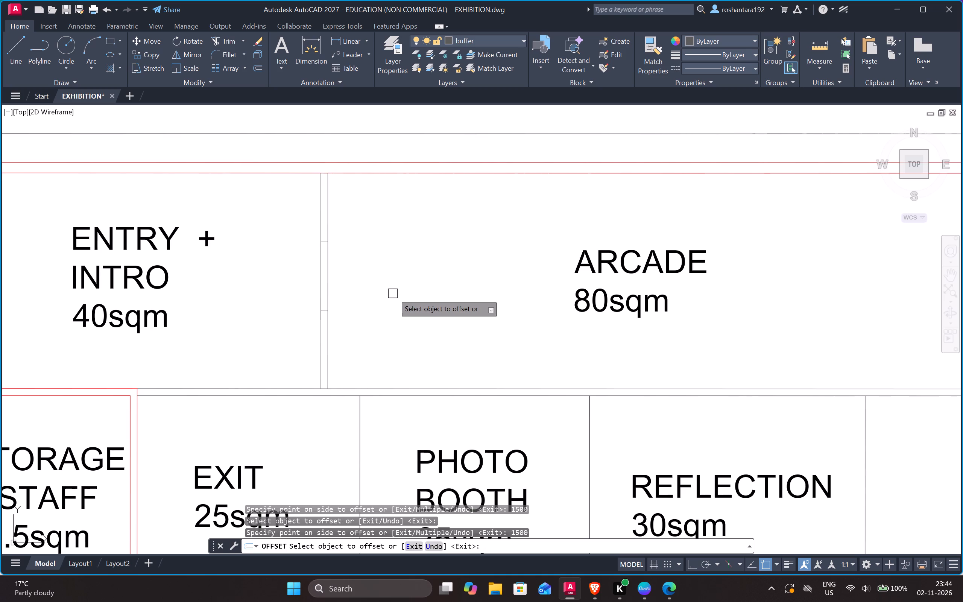
Measure the partition between ENTRY + INTRO and ARCADE and its surrounding distances with the quick measure tool.
{"action": "scroll", "coordinate": [393, 293], "scroll_direction": "down", "scroll_amount": 2}
{"action": "scroll", "coordinate": [388, 298], "scroll_direction": "up", "scroll_amount": 1}
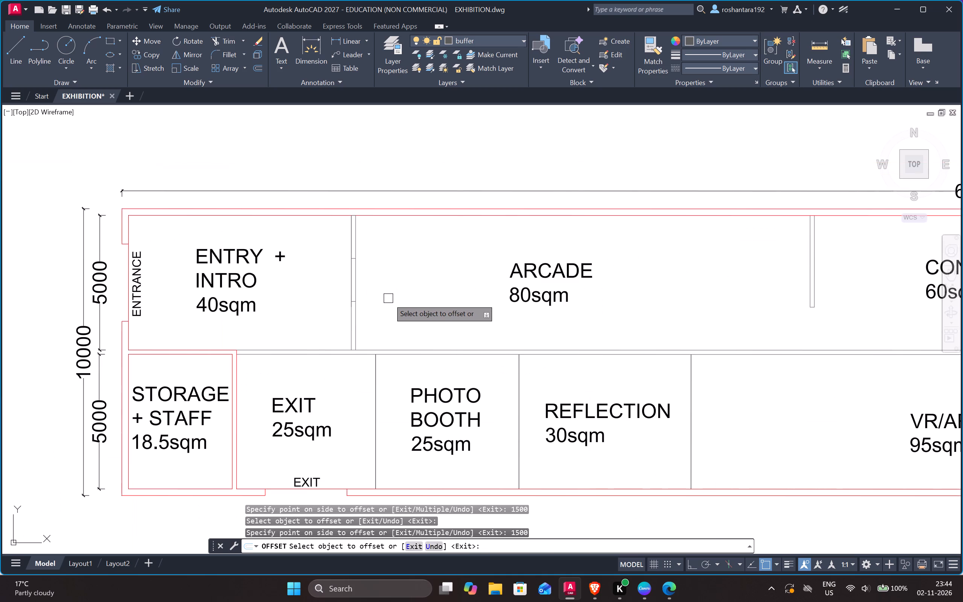
{"action": "scroll", "coordinate": [388, 298], "scroll_direction": "up", "scroll_amount": 1}
{"action": "left_click", "coordinate": [820, 68]}
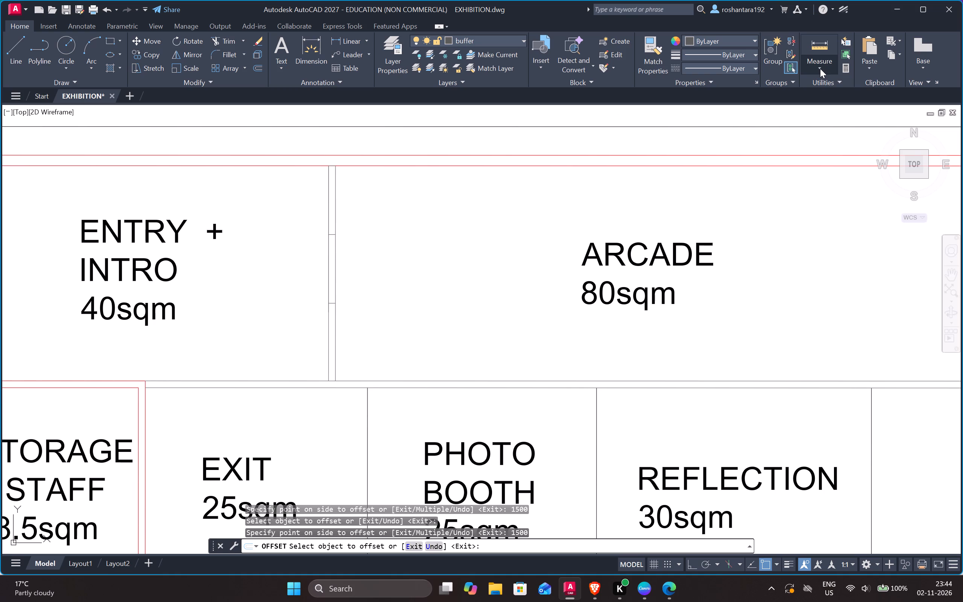
{"action": "left_click", "coordinate": [826, 88]}
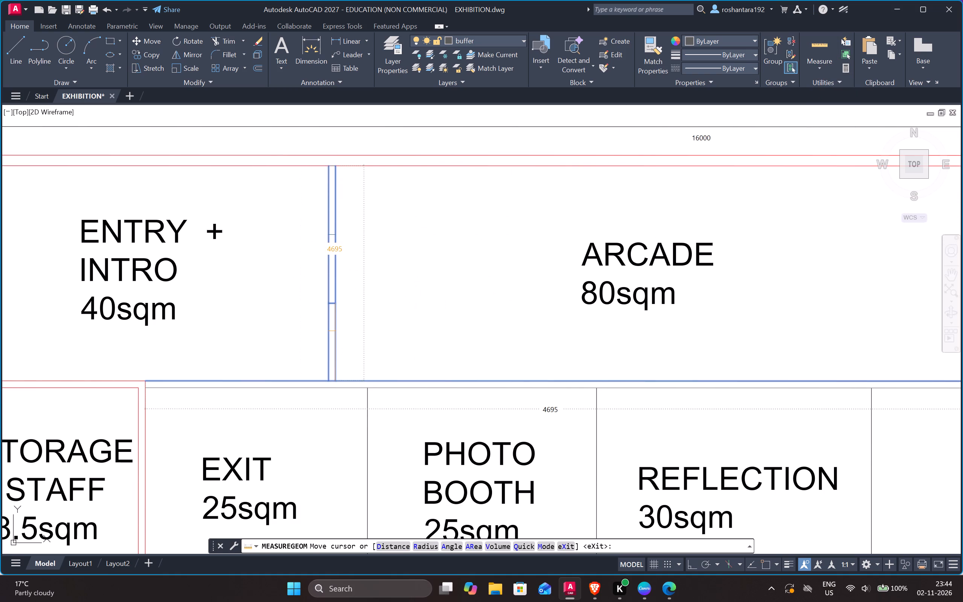
{"action": "scroll", "coordinate": [335, 339], "scroll_direction": "up", "scroll_amount": 2}
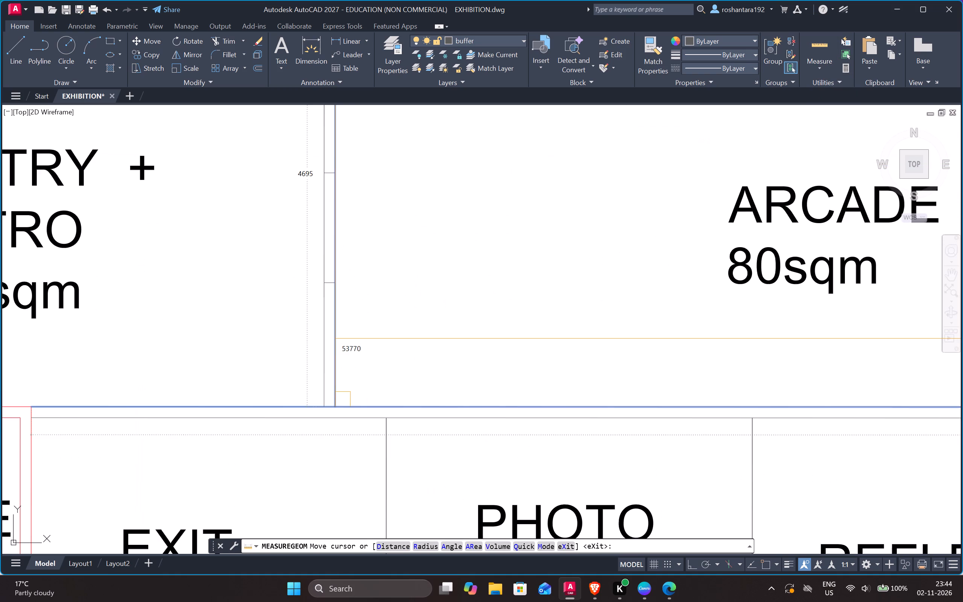
{"action": "scroll", "coordinate": [330, 342], "scroll_direction": "down", "scroll_amount": 2}
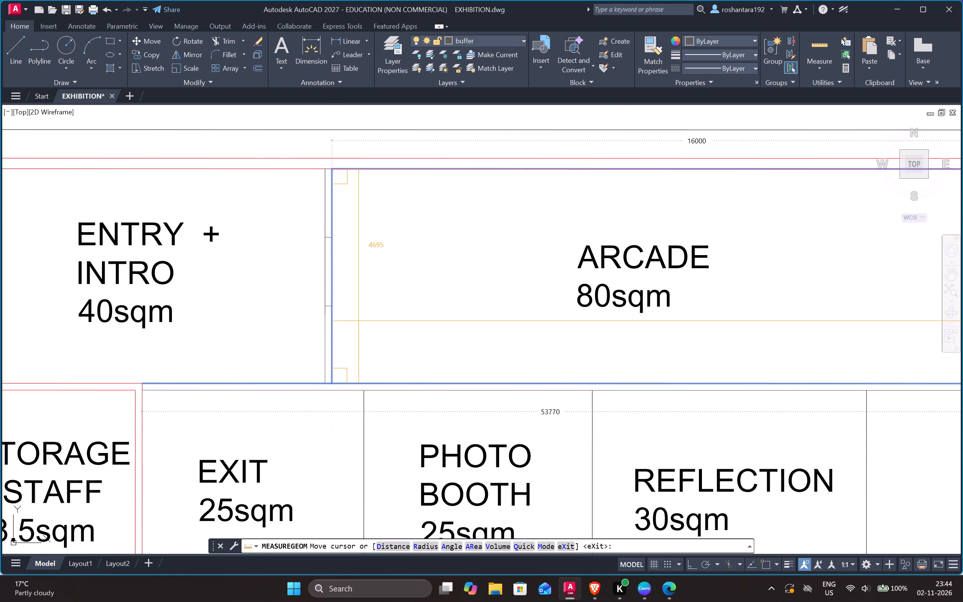
{"action": "scroll", "coordinate": [429, 313], "scroll_direction": "down", "scroll_amount": 1}
{"action": "key", "text": "Escape"}
Examine the remaining partitions of the plan from ARCADE and CONSOLE across to VR/AR and ESPORTS.
{"action": "middle_click_drag", "start_coordinate": [704, 320], "coordinate": [521, 280]}
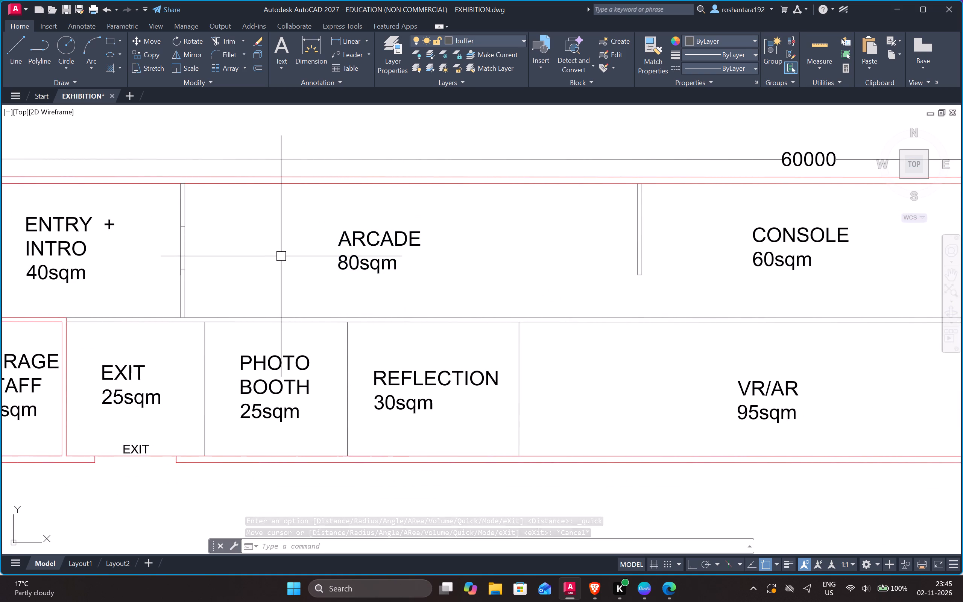
{"action": "scroll", "coordinate": [281, 256], "scroll_direction": "down", "scroll_amount": 1}
{"action": "scroll", "coordinate": [254, 261], "scroll_direction": "up", "scroll_amount": 1}
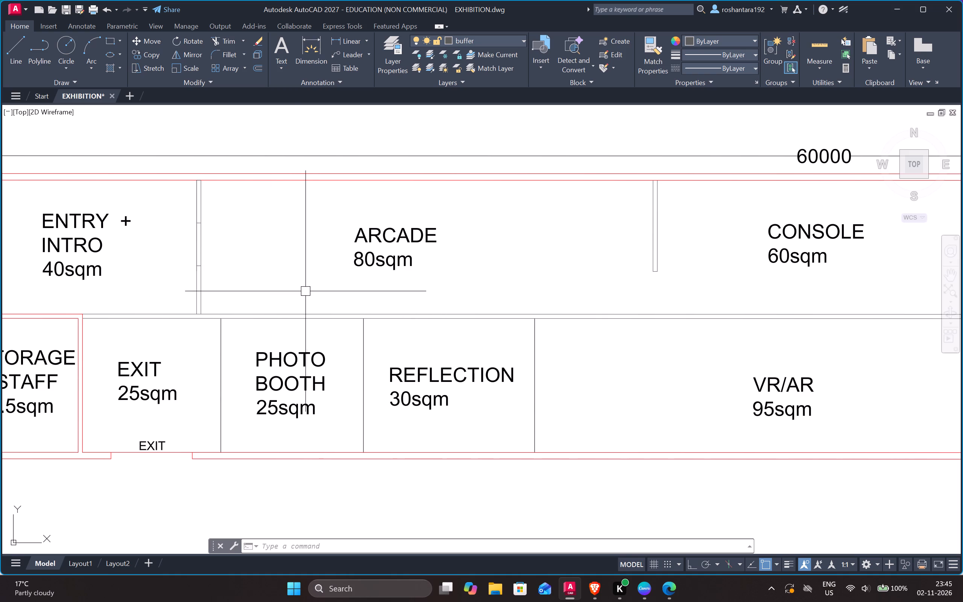
{"action": "scroll", "coordinate": [680, 287], "scroll_direction": "down", "scroll_amount": 1}
{"action": "middle_click_drag", "start_coordinate": [799, 301], "coordinate": [680, 310]}
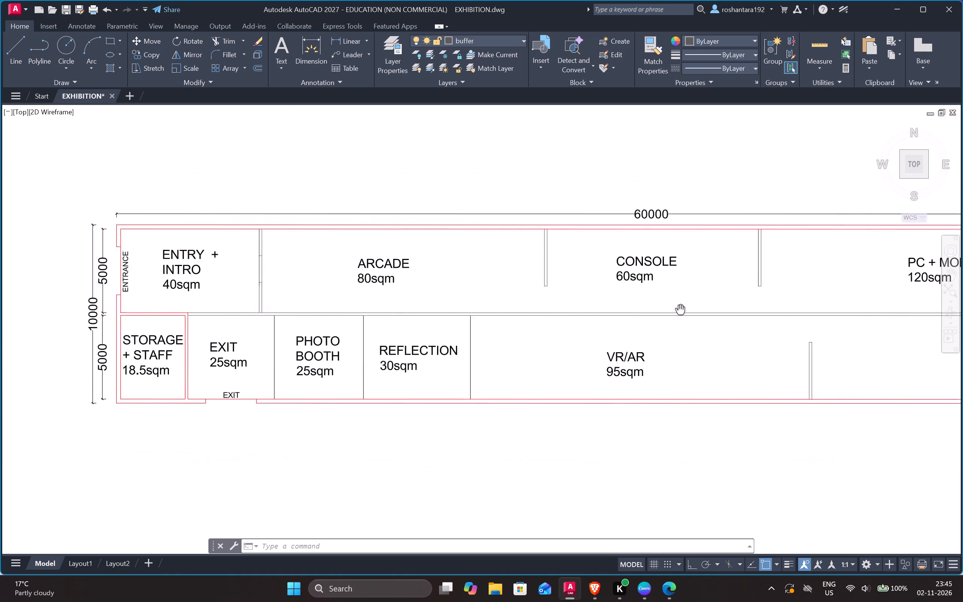
{"action": "middle_click_drag", "start_coordinate": [680, 310], "coordinate": [569, 320]}
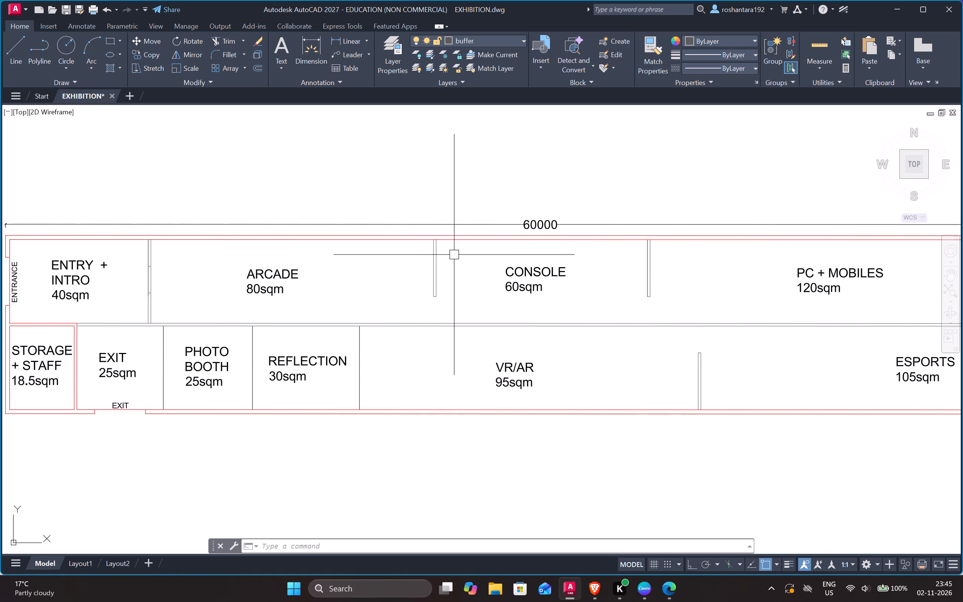